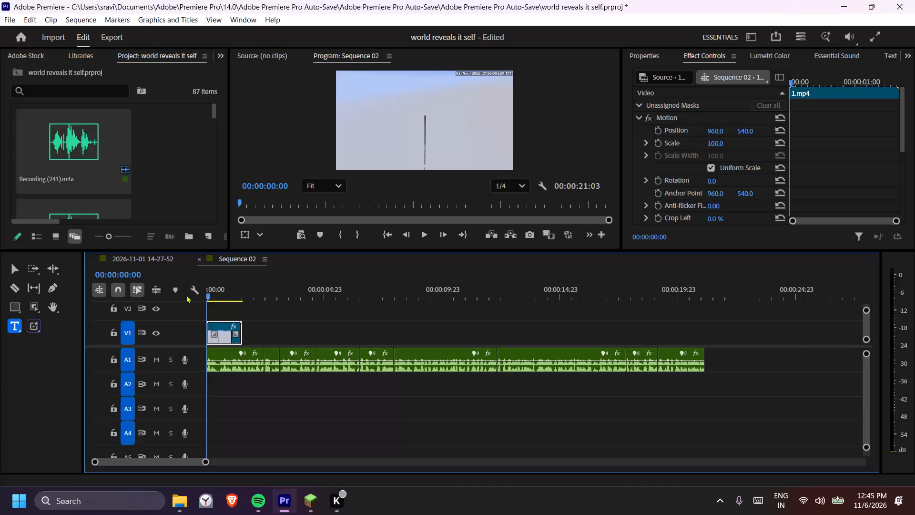
{"action": "left_click", "coordinate": [426, 241]}
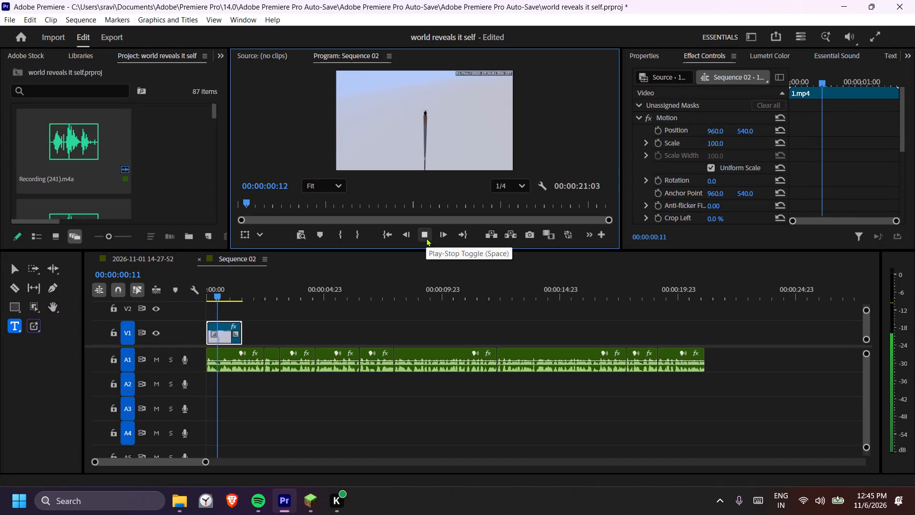
{"action": "left_click", "coordinate": [426, 238]}
{"action": "left_click", "coordinate": [143, 258]}
{"action": "left_click_drag", "start_coordinate": [219, 288], "coordinate": [191, 290]}
{"action": "left_click", "coordinate": [422, 233]}
{"action": "left_click", "coordinate": [423, 233]}
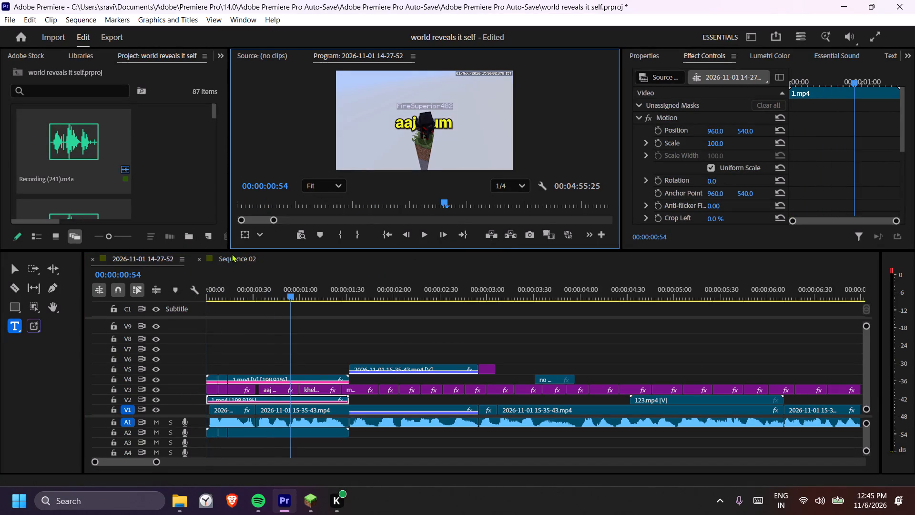
{"action": "left_click", "coordinate": [232, 254]}
{"action": "left_click_drag", "start_coordinate": [226, 298], "coordinate": [196, 301]}
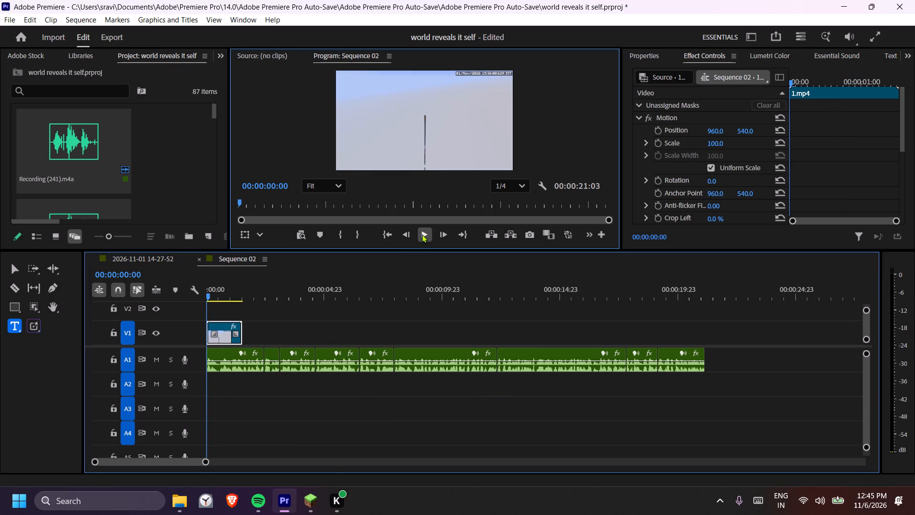
{"action": "left_click", "coordinate": [422, 234]}
{"action": "left_click", "coordinate": [421, 234]}
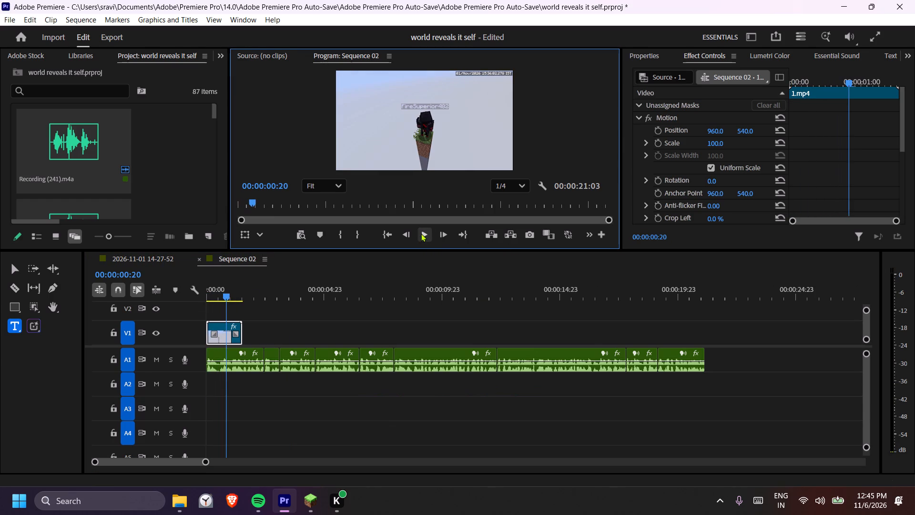
{"action": "left_click", "coordinate": [421, 233]}
{"action": "left_click", "coordinate": [421, 233]}
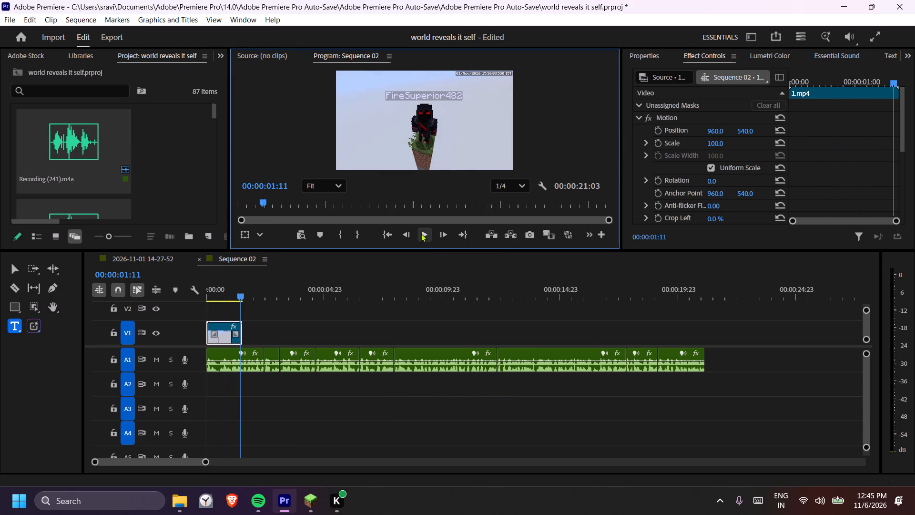
{"action": "double_click", "coordinate": [421, 233]}
{"action": "left_click_drag", "start_coordinate": [233, 293], "coordinate": [237, 294]}
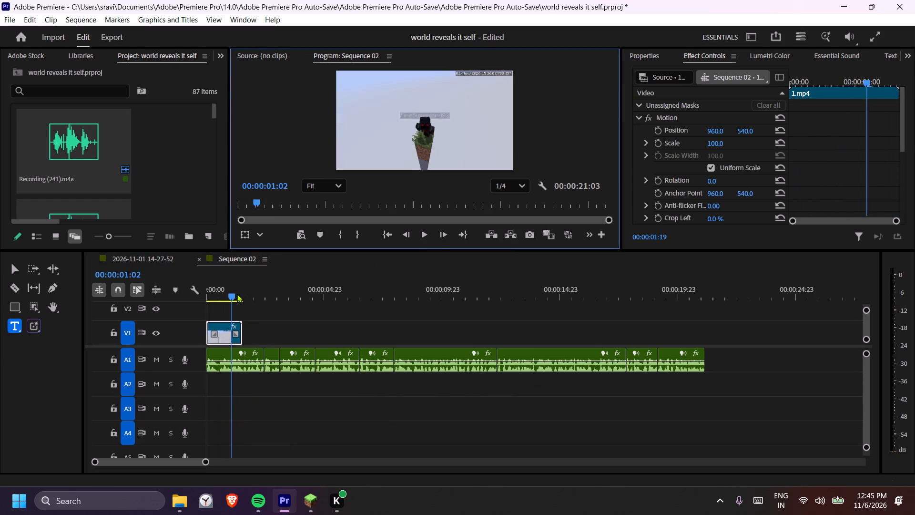
{"action": "left_click_drag", "start_coordinate": [237, 294], "coordinate": [246, 294]}
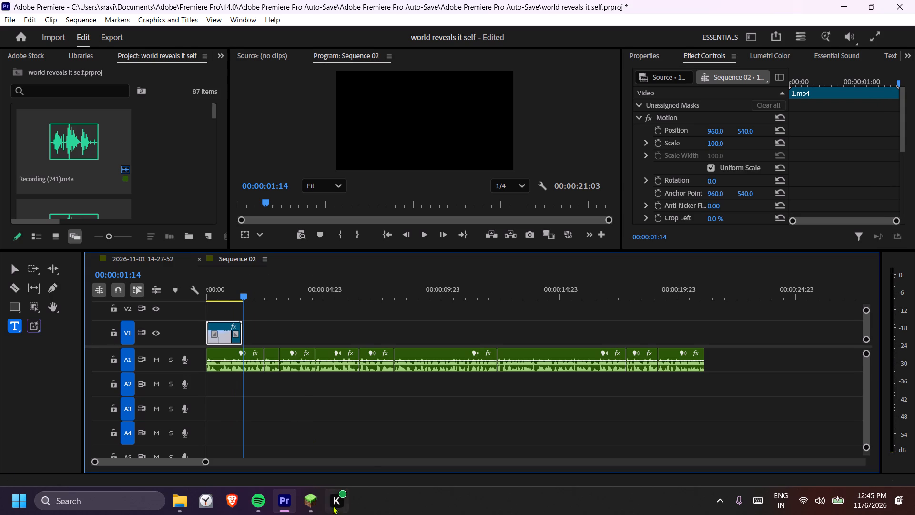
Switch to the Minecraft replay editor and scrub through the first seconds of the replay to review the player's movement.
{"action": "left_click", "coordinate": [313, 505]}
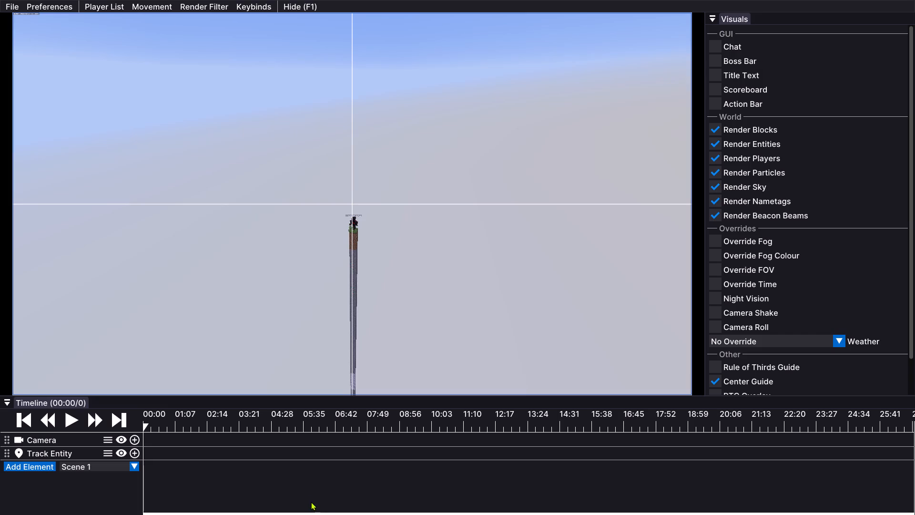
{"action": "left_click", "coordinate": [148, 425]}
{"action": "key", "text": "space"}
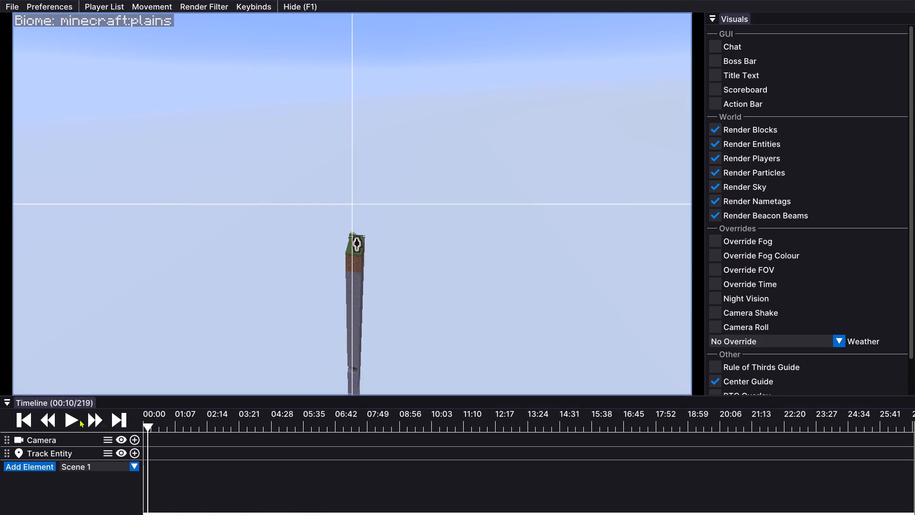
{"action": "left_click", "coordinate": [72, 419]}
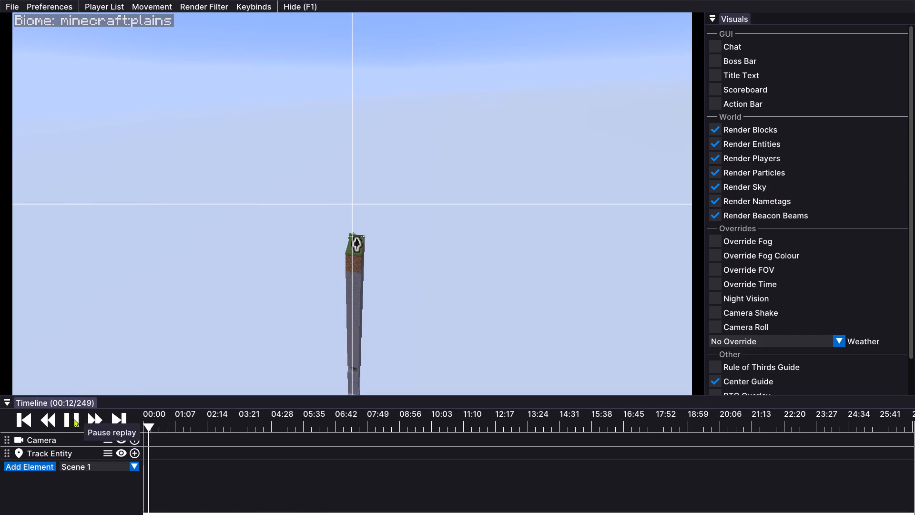
{"action": "left_click", "coordinate": [182, 422]}
{"action": "left_click", "coordinate": [182, 422]}
{"action": "left_click", "coordinate": [170, 422]}
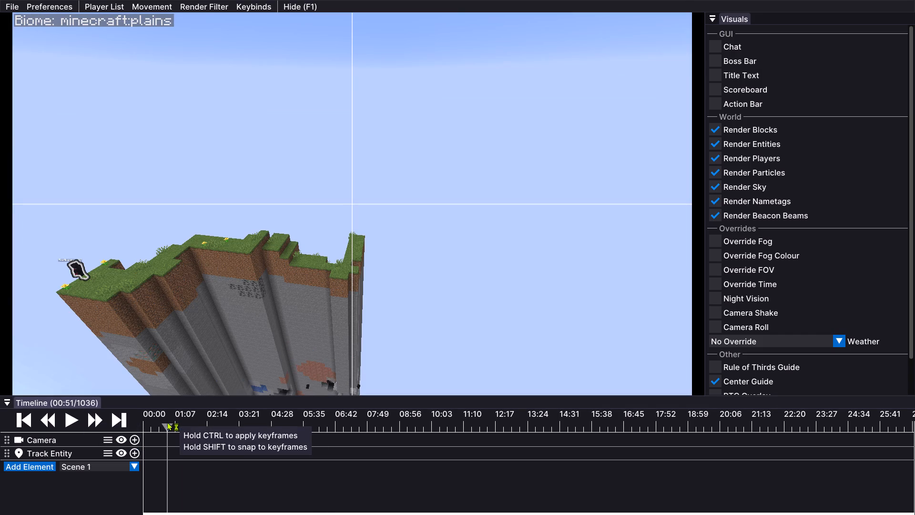
{"action": "left_click", "coordinate": [164, 422]}
{"action": "left_click", "coordinate": [155, 423]}
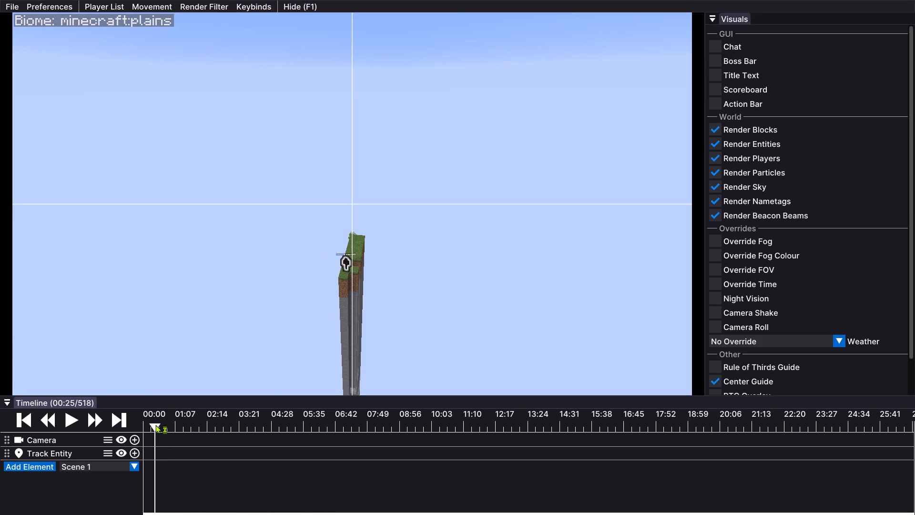
{"action": "left_click", "coordinate": [155, 424]}
Fly closer to the player on the pillar and replay the moments around 00:21 to look for a starting point.
{"action": "left_click_drag", "start_coordinate": [349, 287], "coordinate": [457, 259]}
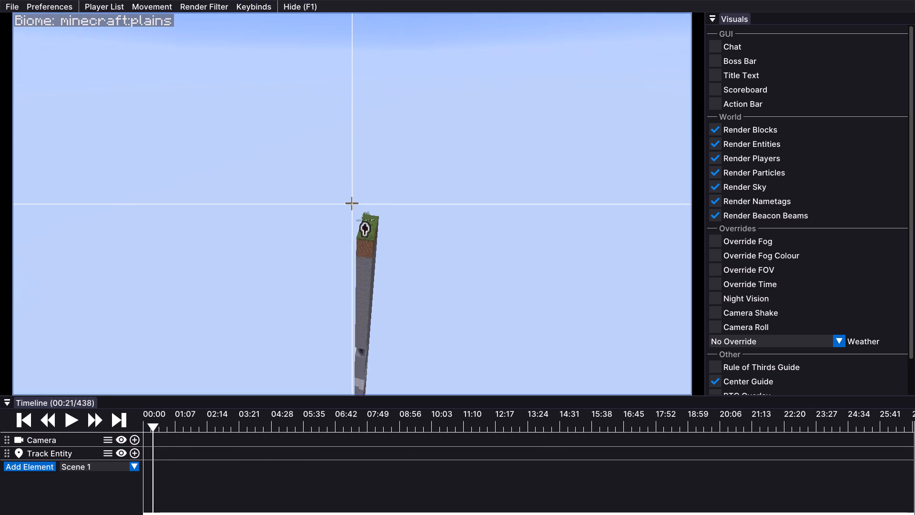
{"action": "left_click_drag", "start_coordinate": [457, 259], "coordinate": [458, 257]}
{"action": "type", "text": "WA"}
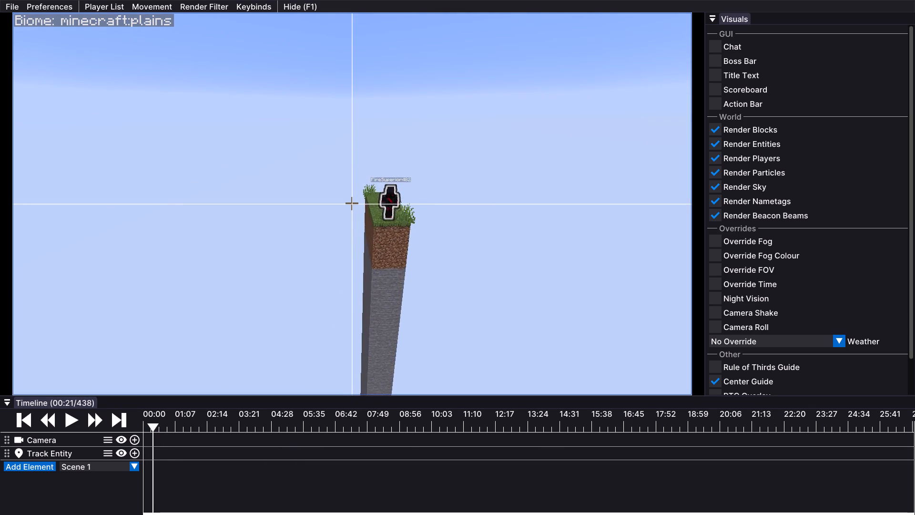
{"action": "left_click_drag", "start_coordinate": [458, 257], "coordinate": [457, 257]}
{"action": "type", "text": "wd"}
{"action": "key", "text": "space"}
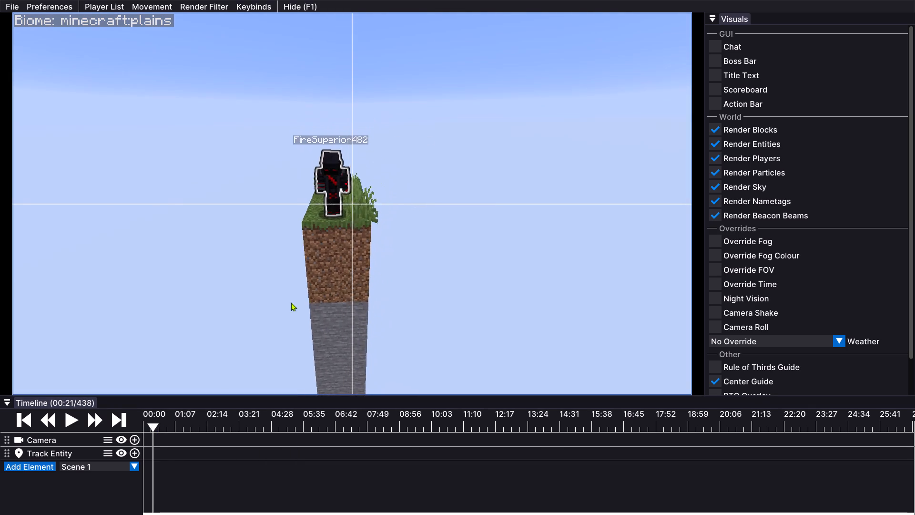
{"action": "left_click_drag", "start_coordinate": [157, 423], "coordinate": [152, 423]}
{"action": "left_click", "coordinate": [76, 419]}
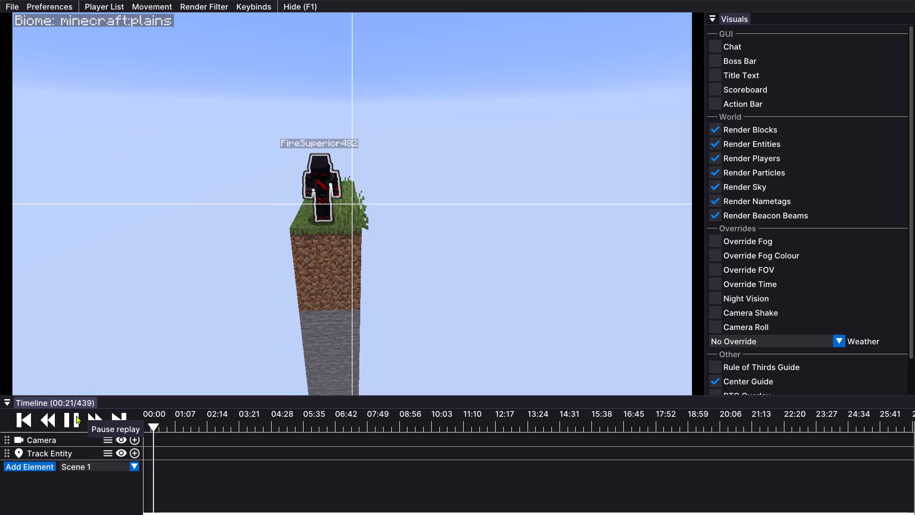
{"action": "left_click", "coordinate": [76, 415]}
{"action": "left_click_drag", "start_coordinate": [157, 419], "coordinate": [153, 421]}
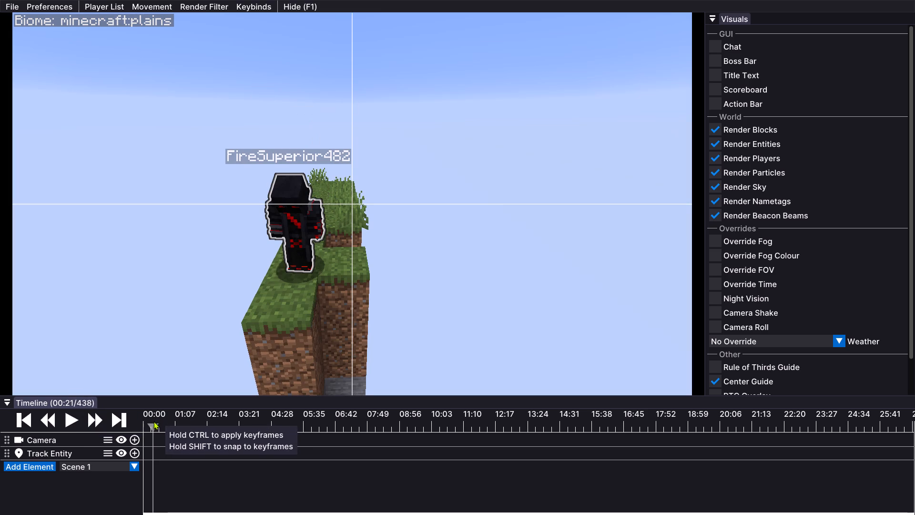
{"action": "left_click_drag", "start_coordinate": [153, 421], "coordinate": [152, 423]}
{"action": "left_click", "coordinate": [152, 423]}
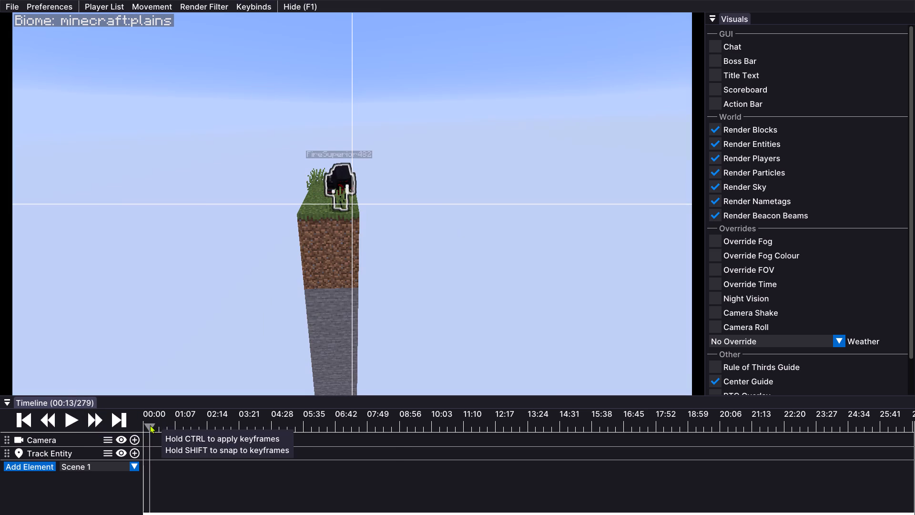
Set the replay to tick 139 (00:06), bring the camera close in front of the player, and copy the player's entity UUID.
{"action": "left_click", "coordinate": [150, 425]}
{"action": "left_click", "coordinate": [147, 426]}
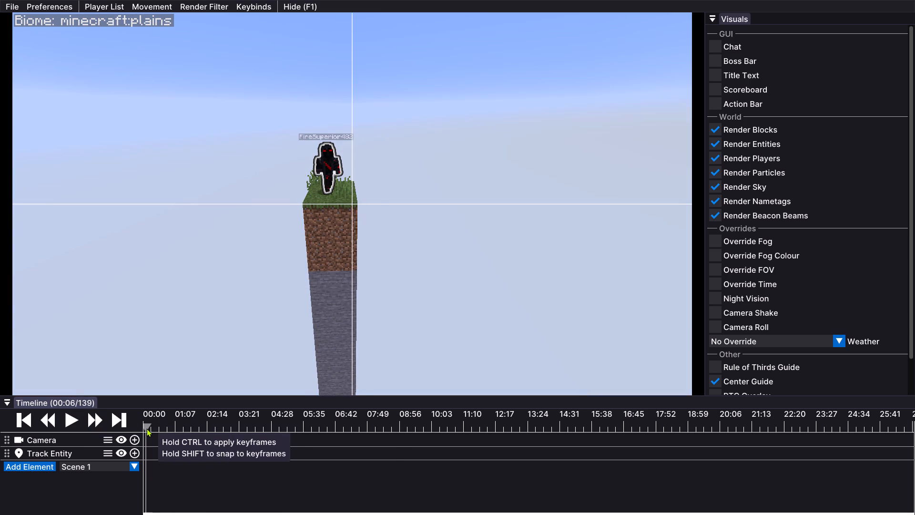
{"action": "left_click_drag", "start_coordinate": [370, 293], "coordinate": [457, 258]}
{"action": "key", "text": "space"}
{"action": "key", "text": "d"}
{"action": "key", "text": "w"}
{"action": "key", "text": "w"}
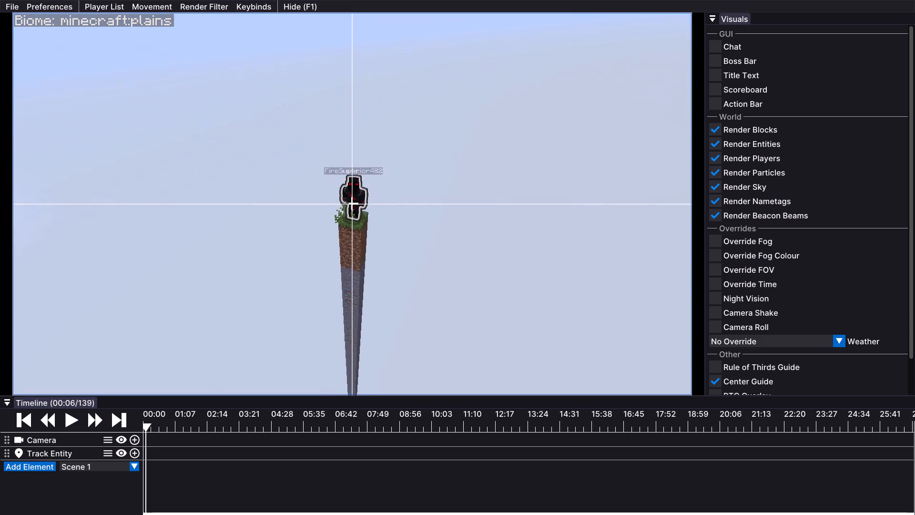
{"action": "left_click_drag", "start_coordinate": [457, 258], "coordinate": [458, 257]}
{"action": "key", "text": "a"}
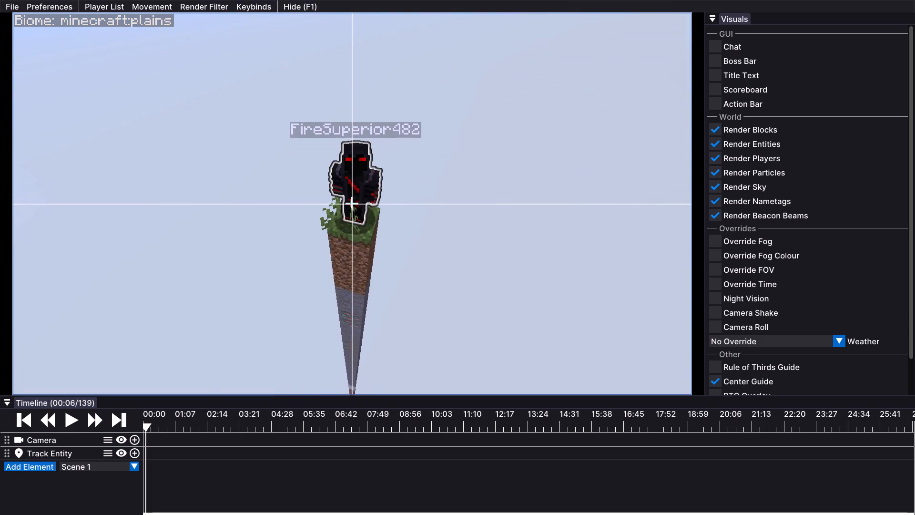
{"action": "left_click_drag", "start_coordinate": [458, 257], "coordinate": [458, 257]}
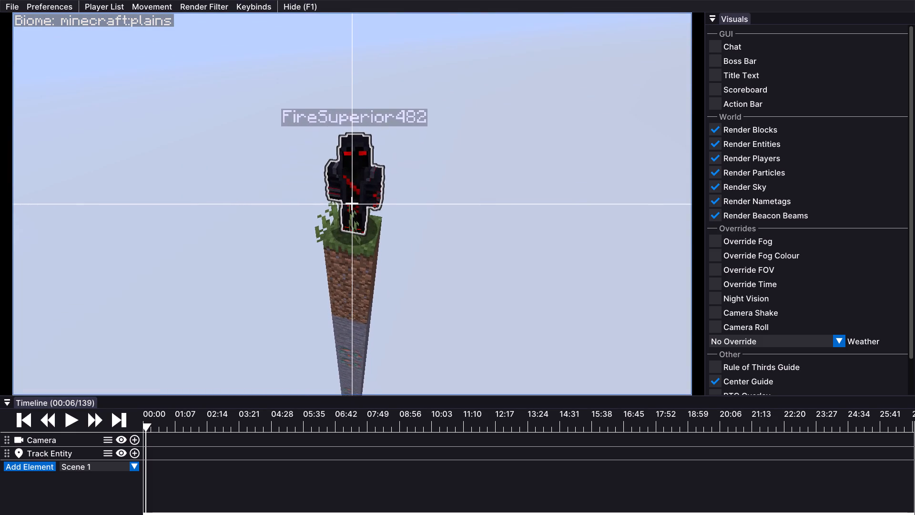
{"action": "left_click_drag", "start_coordinate": [458, 257], "coordinate": [457, 257]}
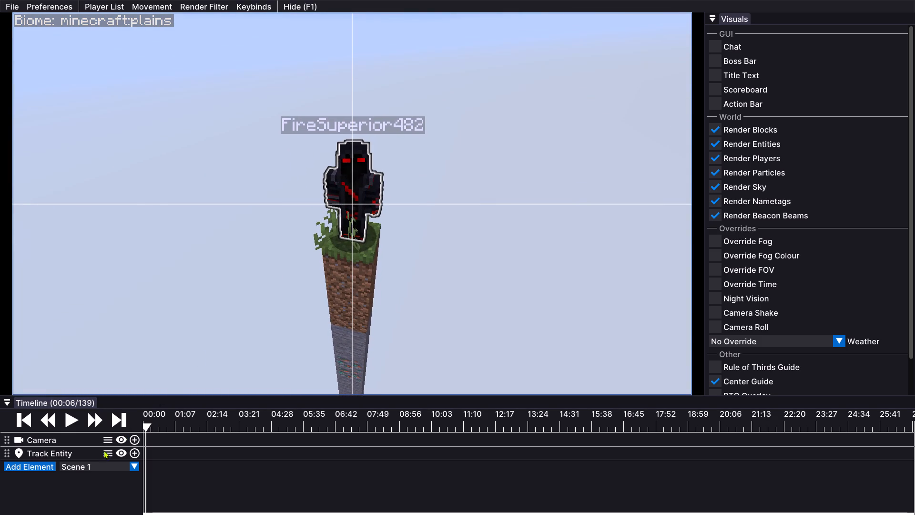
{"action": "right_click", "coordinate": [330, 173]}
{"action": "left_click", "coordinate": [434, 195]}
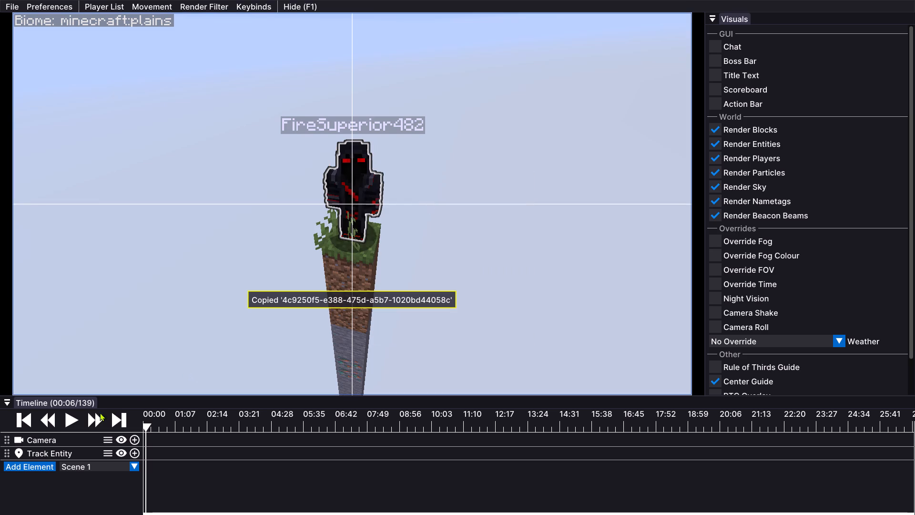
Add a Track Entity keyframe at tick 139 using the copied UUID, with the third View Offset value set to 5.
{"action": "left_click", "coordinate": [137, 452]}
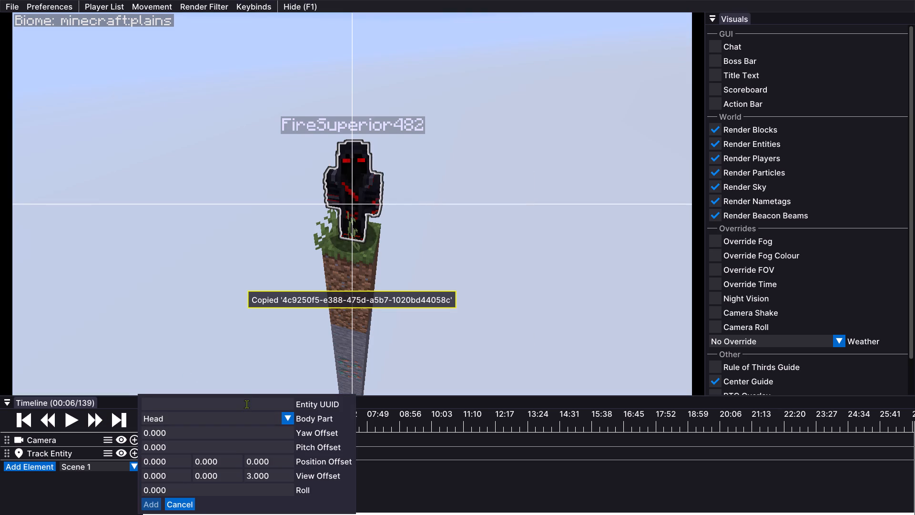
{"action": "left_click", "coordinate": [246, 404]}
{"action": "key", "text": "ctrl+v"}
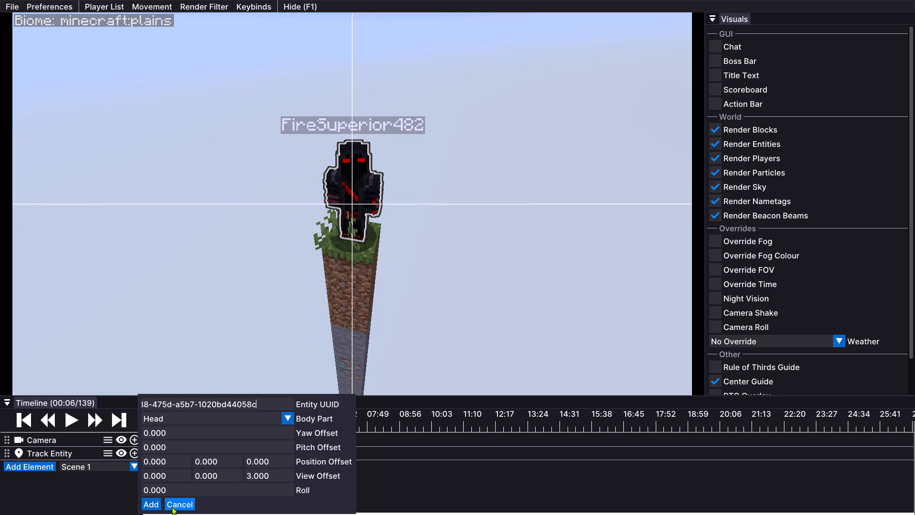
{"action": "left_click", "coordinate": [272, 475]}
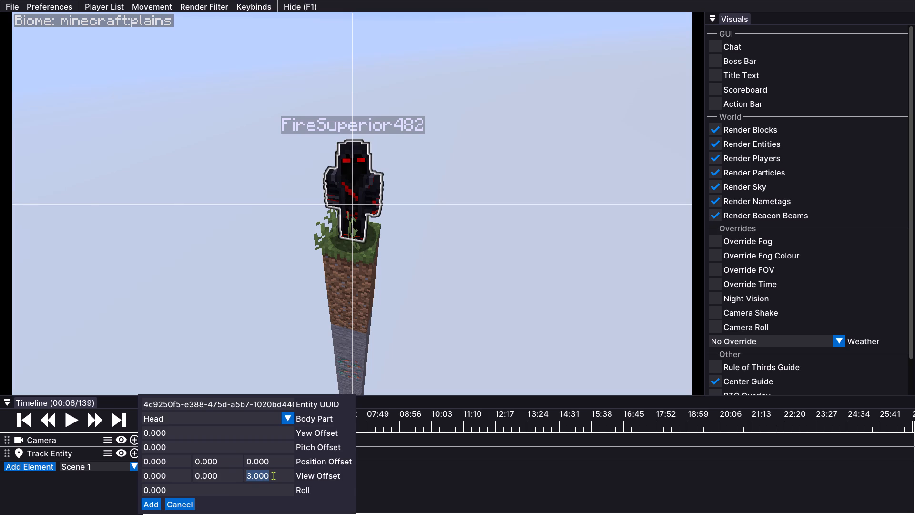
{"action": "key", "text": "BackSpace"}
{"action": "key", "text": "5"}
{"action": "key", "text": "Return"}
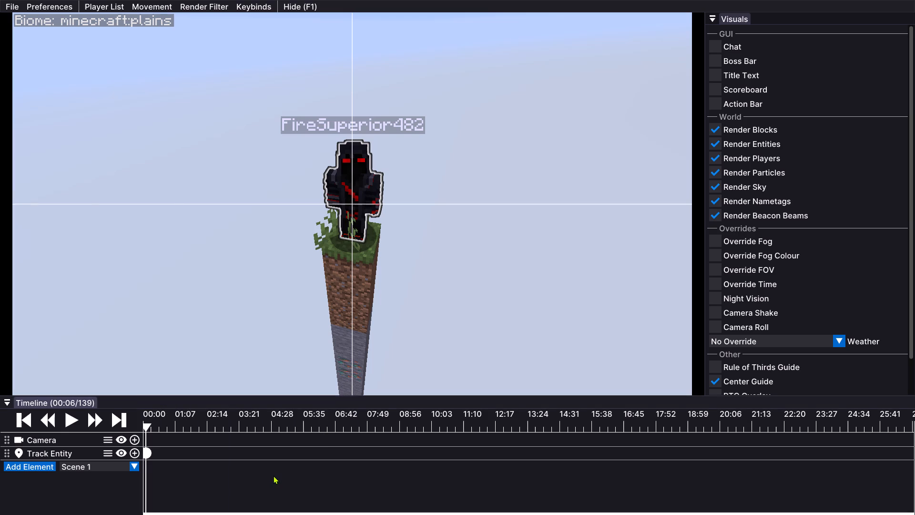
Copy the Track Entity keyframe and paste it at 00:29 (tick 598).
{"action": "left_click", "coordinate": [144, 453]}
{"action": "key", "text": "ctrl+c"}
{"action": "left_click", "coordinate": [187, 431]}
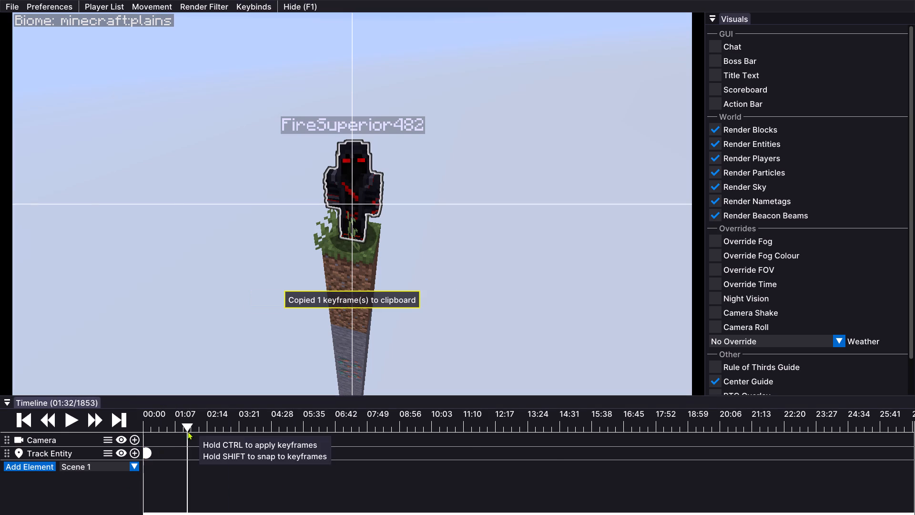
{"action": "left_click_drag", "start_coordinate": [186, 427], "coordinate": [171, 426]}
{"action": "left_click_drag", "start_coordinate": [170, 426], "coordinate": [157, 428]}
{"action": "key", "text": "ctrl+v"}
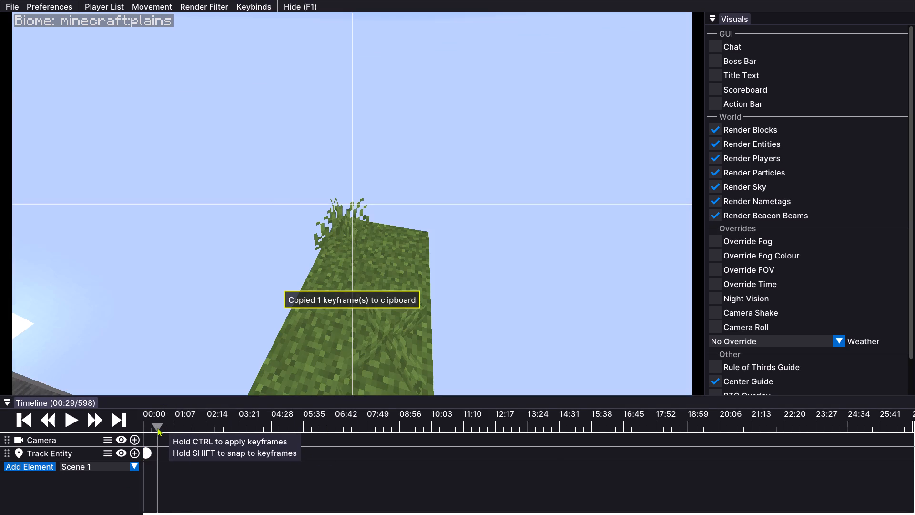
Play back the replay between the two Track Entity keyframes to check the tracked camera view.
{"action": "left_click_drag", "start_coordinate": [157, 428], "coordinate": [149, 429]}
{"action": "left_click", "coordinate": [71, 423]}
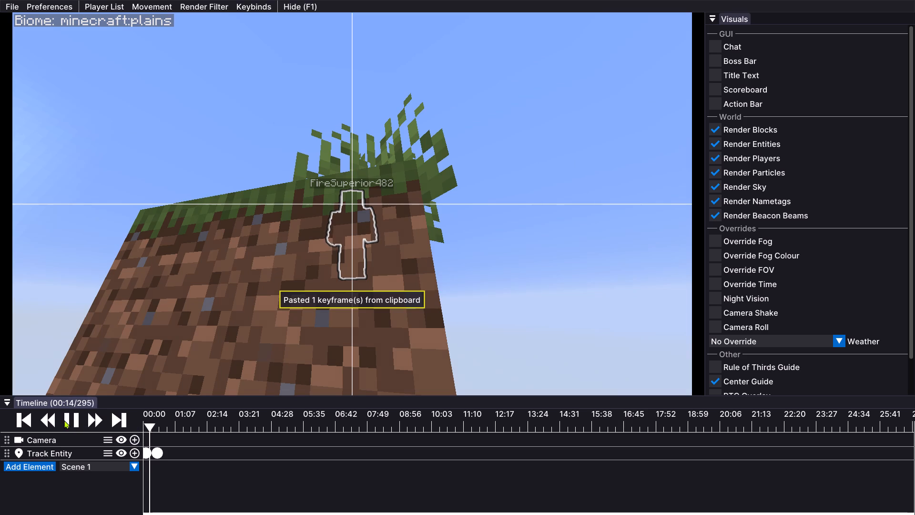
{"action": "right_click", "coordinate": [418, 270]}
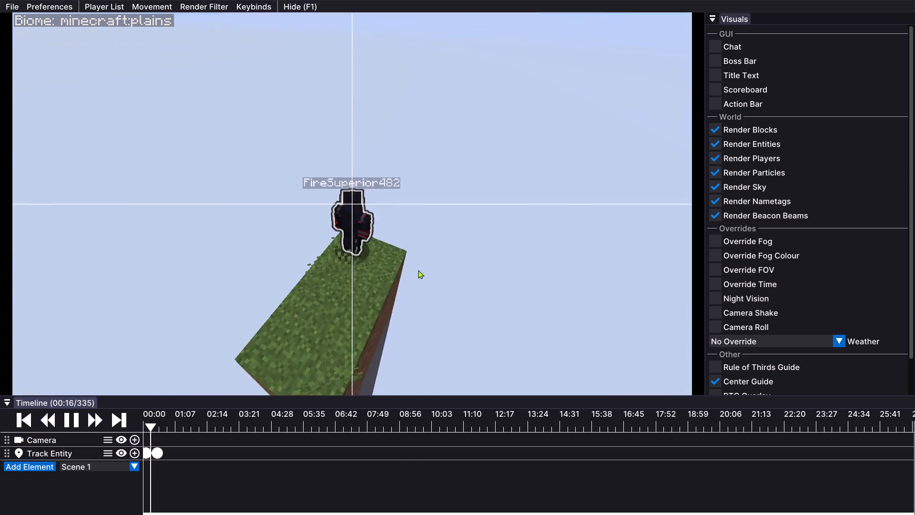
{"action": "left_click", "coordinate": [70, 417]}
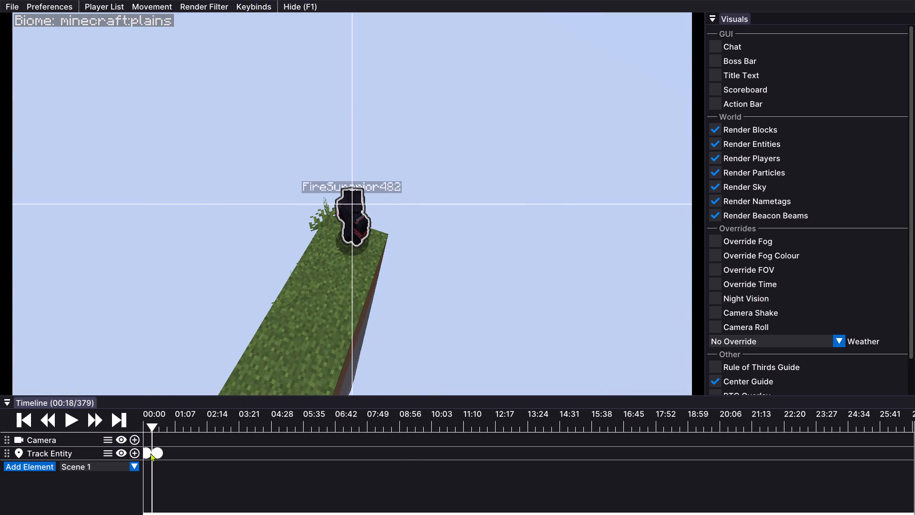
Set the Yaw Offset of the first Track Entity keyframe to 180.
{"action": "left_click", "coordinate": [150, 453]}
{"action": "left_click", "coordinate": [150, 453]}
{"action": "right_click", "coordinate": [150, 453]}
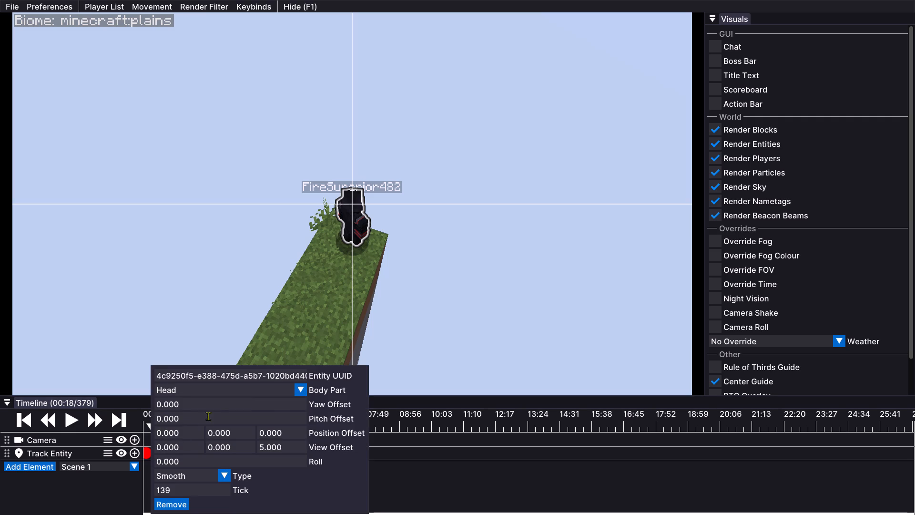
{"action": "left_click", "coordinate": [248, 401]}
{"action": "key", "text": "BackSpace"}
{"action": "type", "text": "180"}
{"action": "key", "text": "Return"}
{"action": "left_click", "coordinate": [415, 504]}
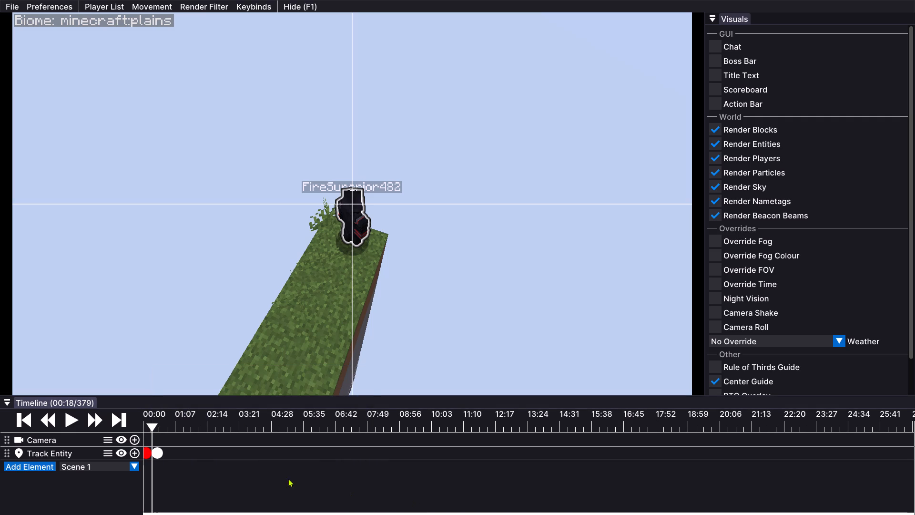
Set the Yaw Offset of the second Track Entity keyframe, at tick 598, to 180.
{"action": "right_click", "coordinate": [160, 451]}
{"action": "left_click", "coordinate": [204, 399]}
{"action": "key", "text": "ctrl+a"}
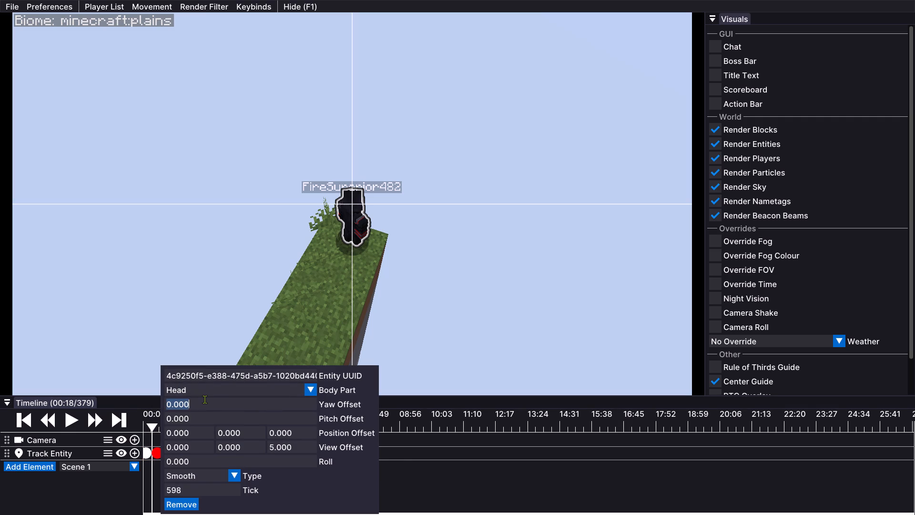
{"action": "key", "text": "BackSpace"}
{"action": "type", "text": "182"}
{"action": "key", "text": "BackSpace"}
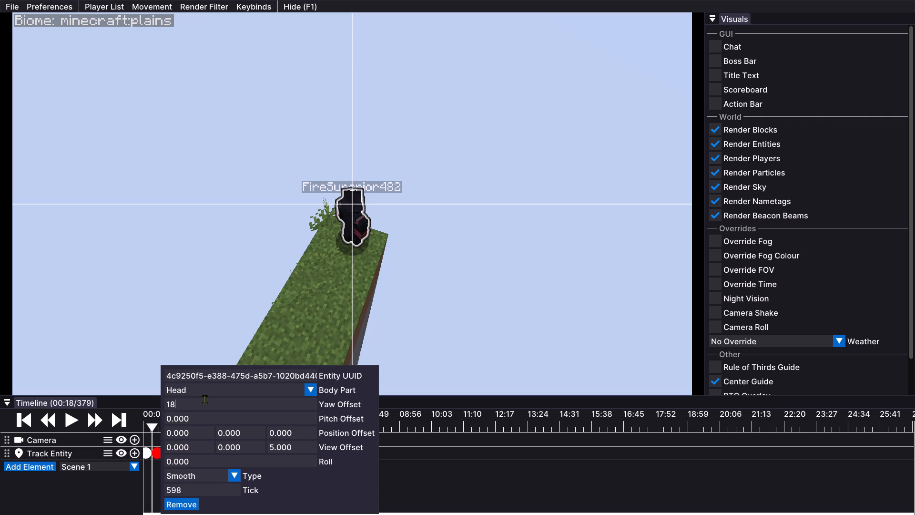
{"action": "key", "text": "0"}
{"action": "key", "text": "Return"}
{"action": "left_click", "coordinate": [424, 466]}
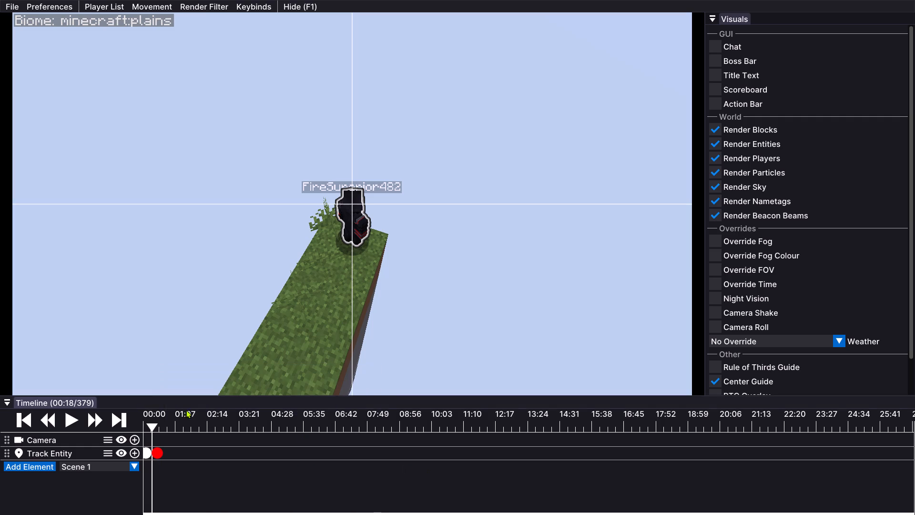
Play back the replay from the first Track Entity keyframe to check the reversed camera view of the player.
{"action": "left_click_drag", "start_coordinate": [155, 422], "coordinate": [146, 429]}
{"action": "left_click", "coordinate": [77, 422]}
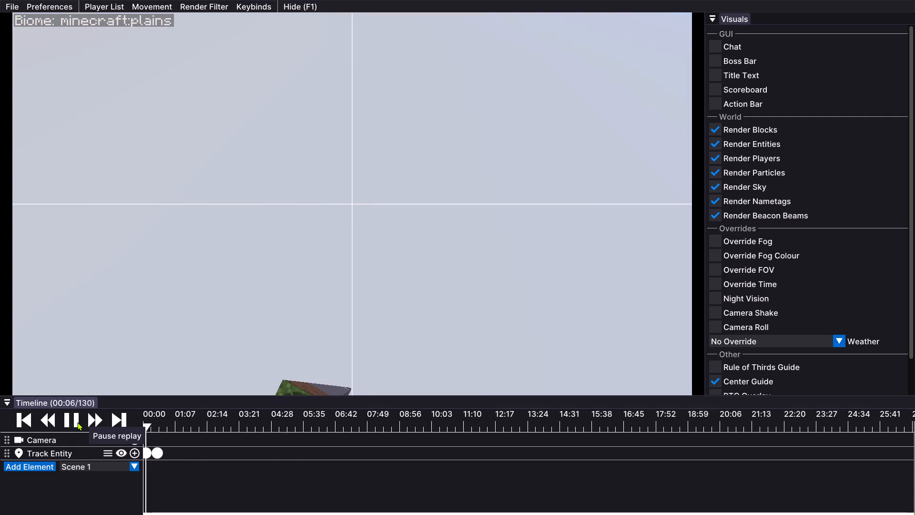
{"action": "scroll", "coordinate": [556, 483], "scroll_direction": "up", "scroll_amount": 20}
{"action": "scroll", "coordinate": [556, 483], "scroll_direction": "up", "scroll_amount": 11}
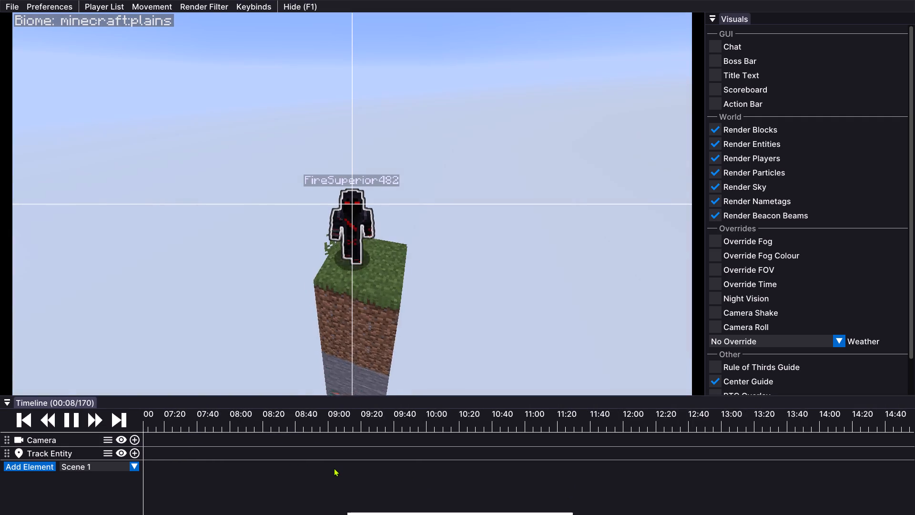
{"action": "scroll", "coordinate": [334, 468], "scroll_direction": "up", "scroll_amount": 20}
{"action": "scroll", "coordinate": [334, 468], "scroll_direction": "up", "scroll_amount": 17}
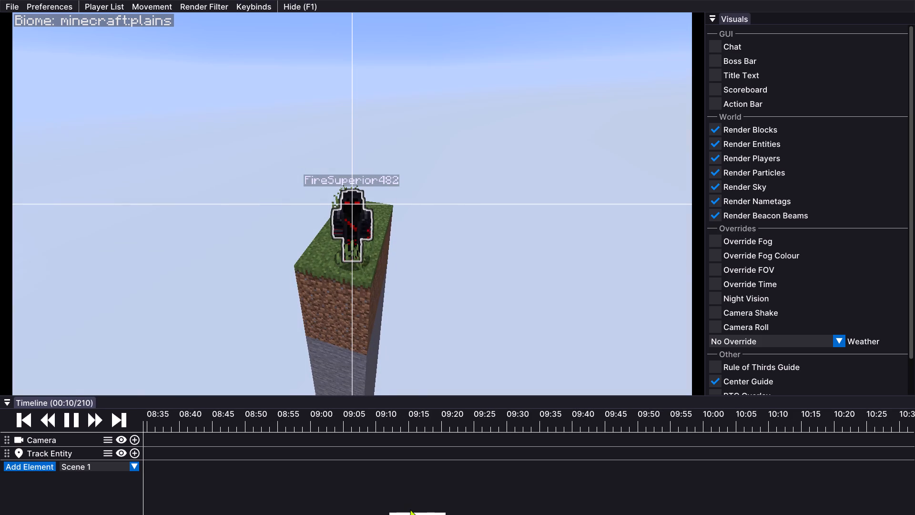
{"action": "left_click_drag", "start_coordinate": [412, 513], "coordinate": [127, 509]}
{"action": "left_click_drag", "start_coordinate": [205, 419], "coordinate": [194, 419]}
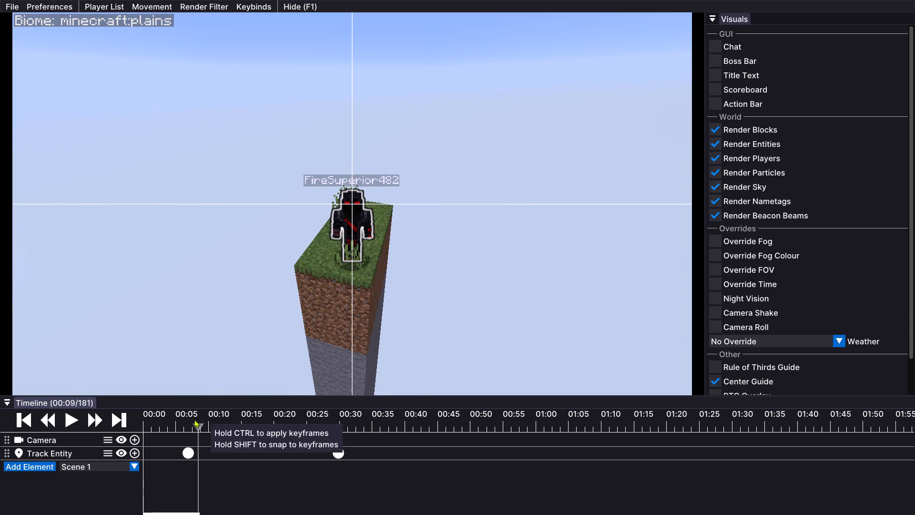
{"action": "left_click_drag", "start_coordinate": [194, 419], "coordinate": [190, 419]}
{"action": "left_click", "coordinate": [70, 419]}
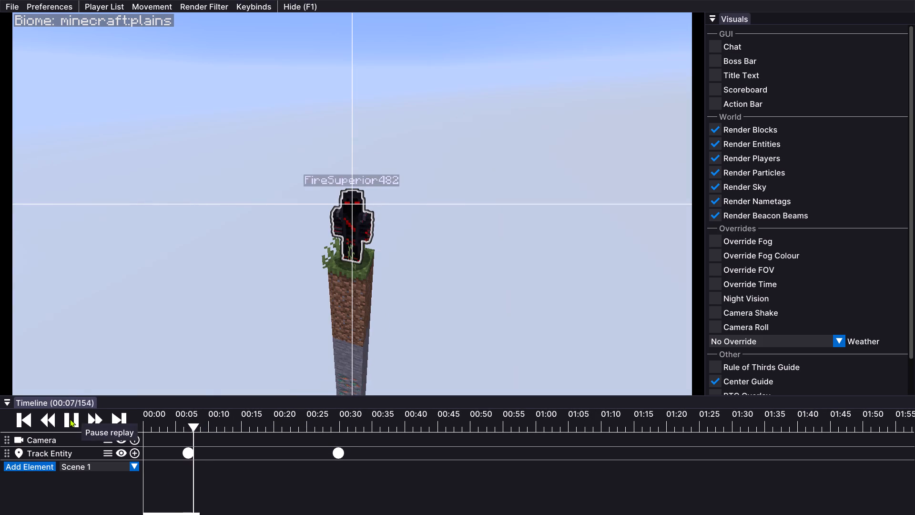
{"action": "left_click", "coordinate": [70, 419]}
Shift the first Track Entity keyframe slightly later, to about 00:07, and bring the second one forward to about 00:10.
{"action": "left_click_drag", "start_coordinate": [187, 450], "coordinate": [191, 450]}
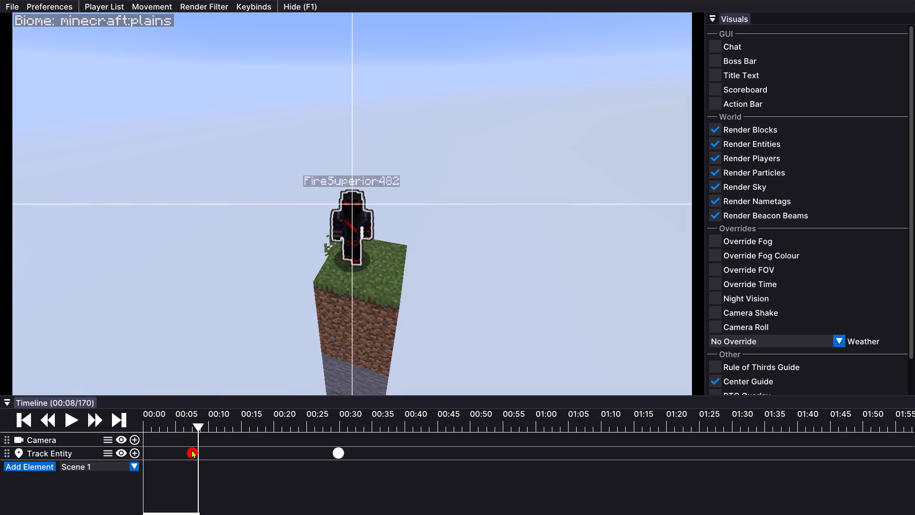
{"action": "left_click", "coordinate": [67, 419]}
{"action": "left_click", "coordinate": [67, 419]}
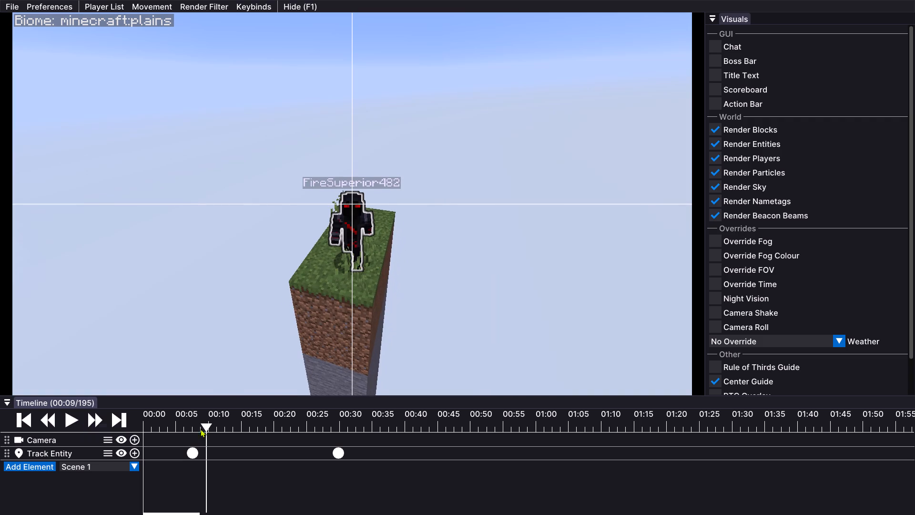
{"action": "left_click_drag", "start_coordinate": [334, 451], "coordinate": [207, 453]}
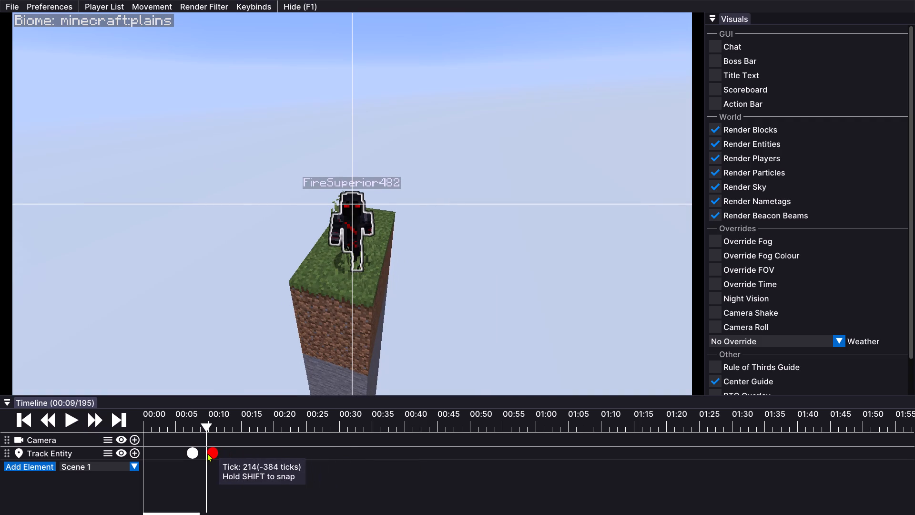
{"action": "left_click_drag", "start_coordinate": [207, 453], "coordinate": [203, 454]}
Play back the shortened section between the two Track Entity keyframes to check the shot.
{"action": "left_click_drag", "start_coordinate": [200, 423], "coordinate": [194, 423]}
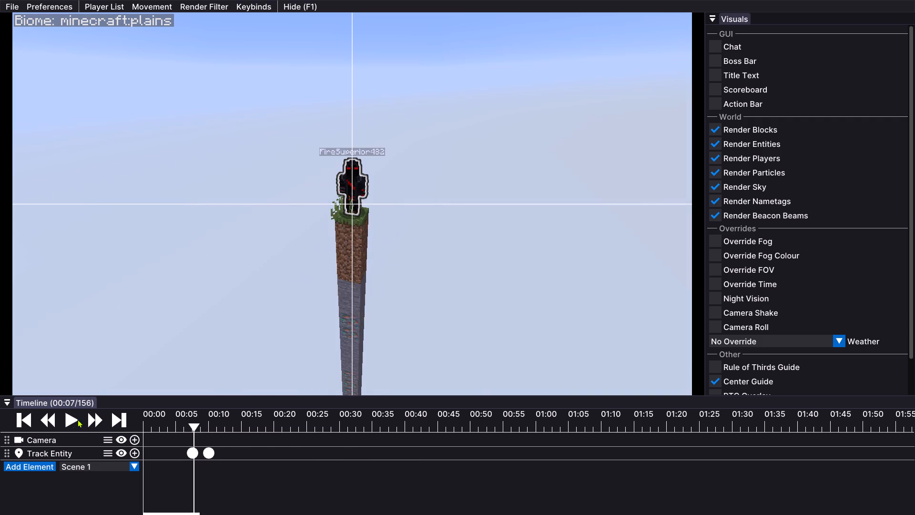
{"action": "left_click", "coordinate": [70, 419]}
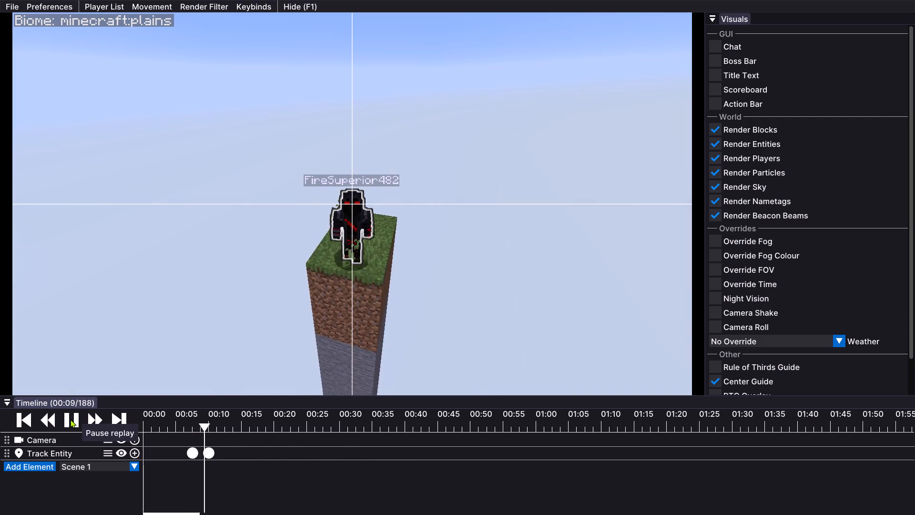
{"action": "left_click", "coordinate": [70, 419]}
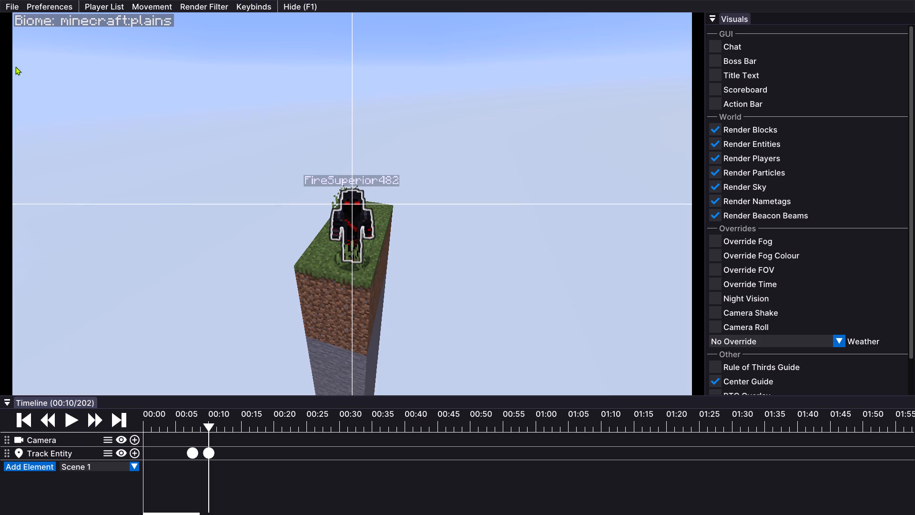
Open the video export settings and switch the game from fullscreen to a maximized window.
{"action": "left_click", "coordinate": [8, 5]}
{"action": "left_click", "coordinate": [22, 22]}
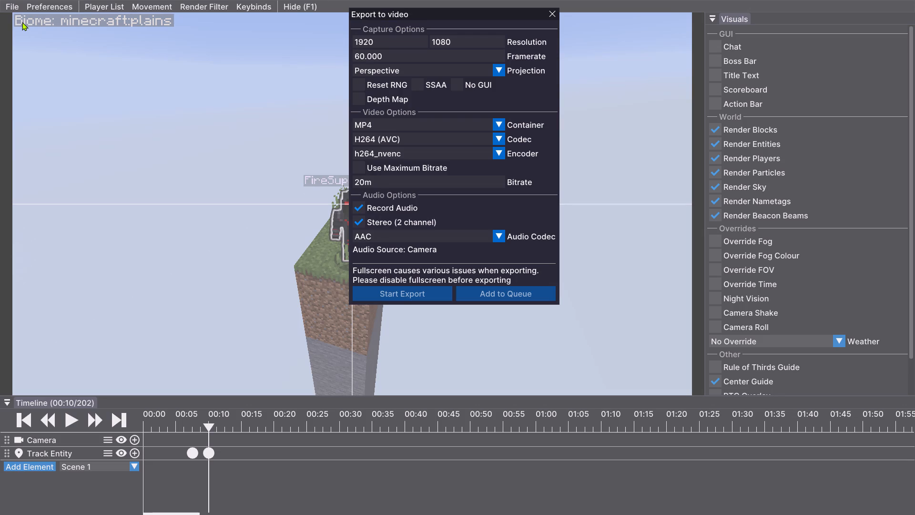
{"action": "left_click", "coordinate": [662, 110]}
{"action": "key", "text": "F11"}
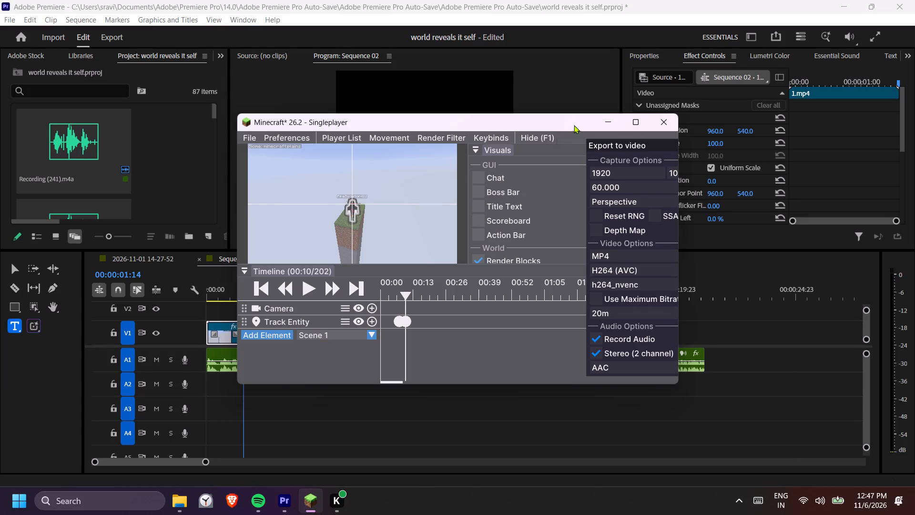
{"action": "left_click", "coordinate": [636, 118]}
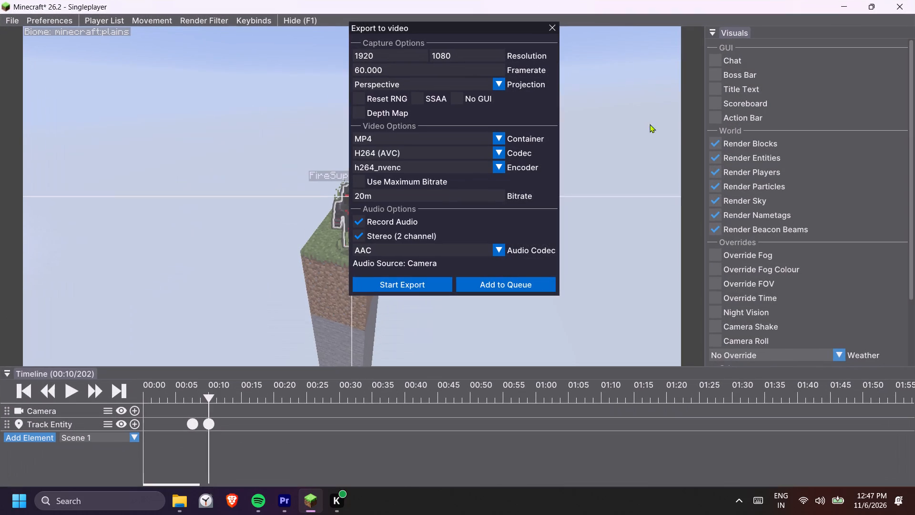
Start the export and create a folder named "promotional short" inside "world reveals itself" as the save location.
{"action": "left_click", "coordinate": [400, 283]}
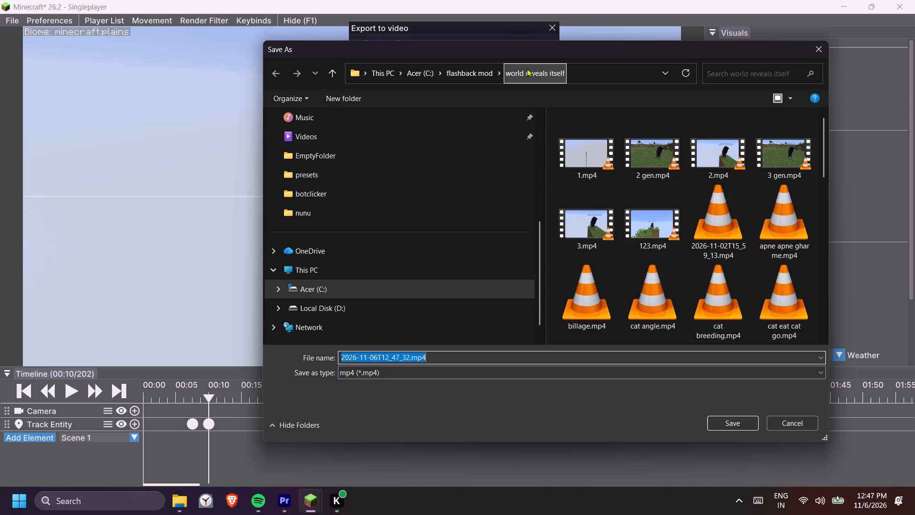
{"action": "left_click", "coordinate": [521, 69]}
{"action": "left_click", "coordinate": [348, 94]}
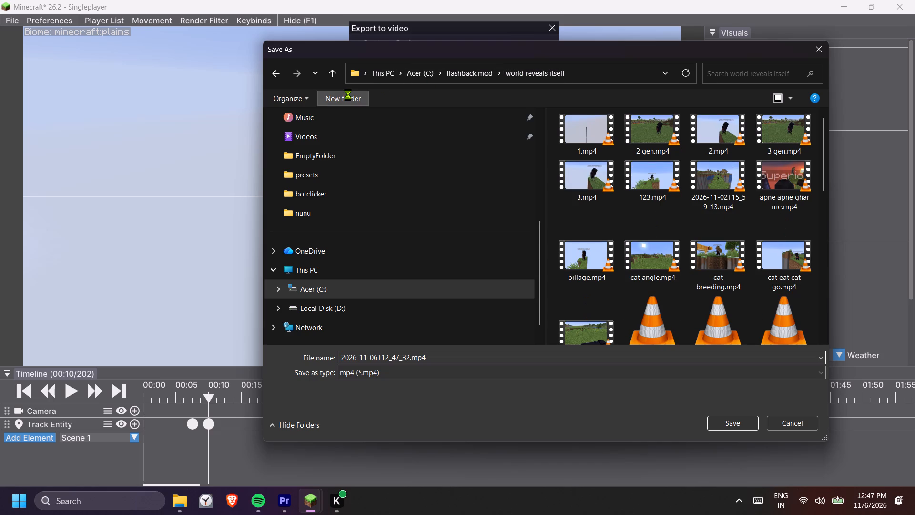
{"action": "key", "text": "BackSpace"}
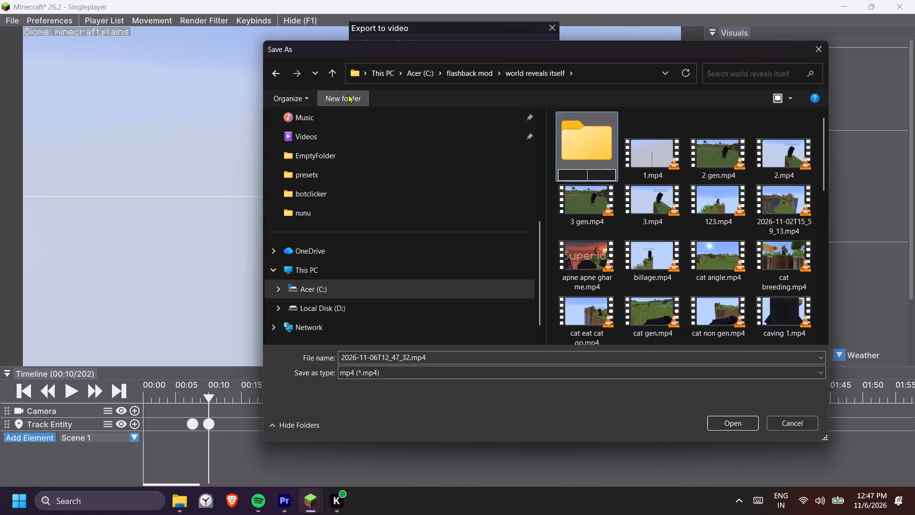
{"action": "type", "text": "promotional shjo"}
{"action": "key", "text": "BackSpace"}
{"action": "key", "text": "BackSpace"}
{"action": "type", "text": "ort"}
{"action": "key", "text": "Return"}
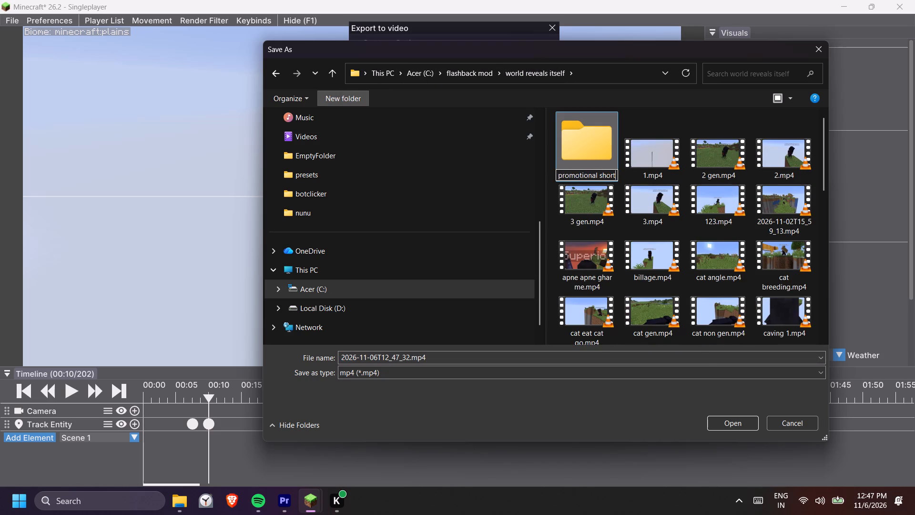
{"action": "double_click", "coordinate": [588, 151]}
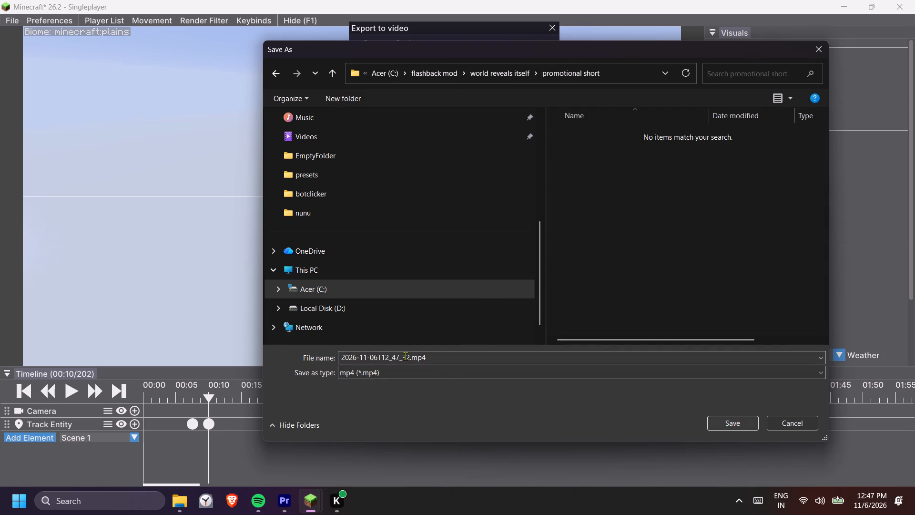
Name the export file "walking reveals" and save it to render the MP4.
{"action": "left_click", "coordinate": [446, 365]}
{"action": "left_click", "coordinate": [444, 353]}
{"action": "key", "text": "ctrl+a"}
{"action": "key", "text": "BackSpace"}
{"action": "type", "text": "walking reveals"}
{"action": "key", "text": "Return"}
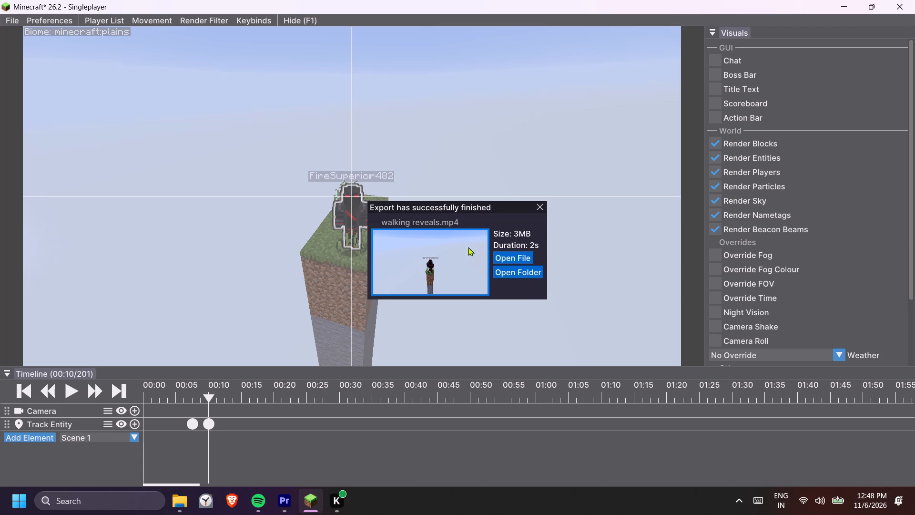
Open the exported walking reveals.mp4 in the media player to view it, and close the player.
{"action": "left_click", "coordinate": [507, 257]}
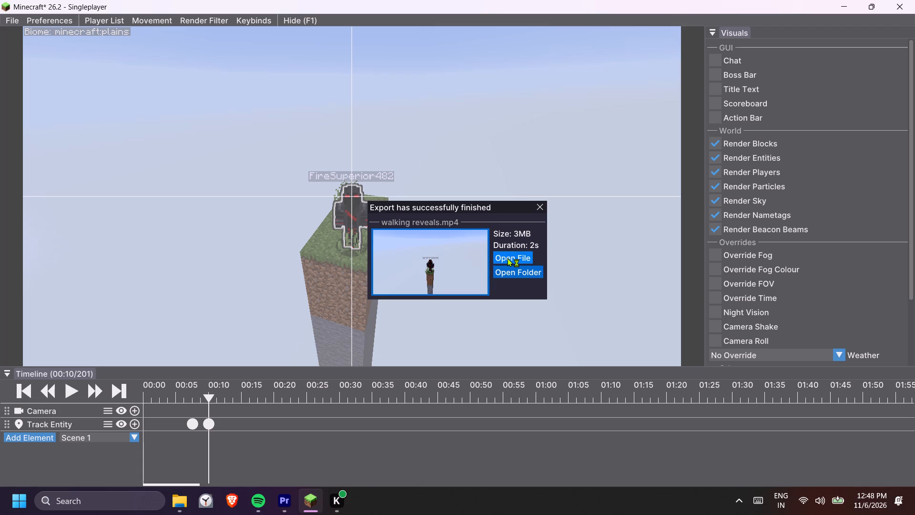
{"action": "left_click", "coordinate": [517, 274]}
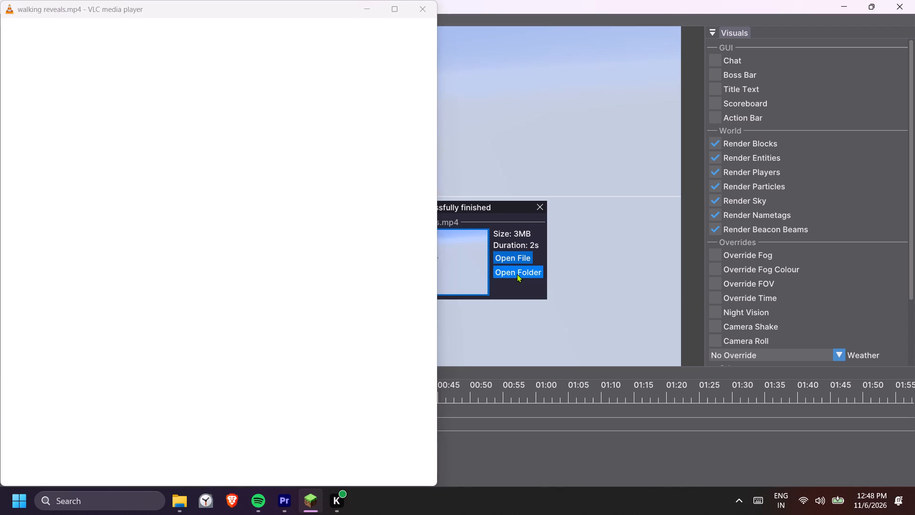
{"action": "left_click", "coordinate": [491, 9]}
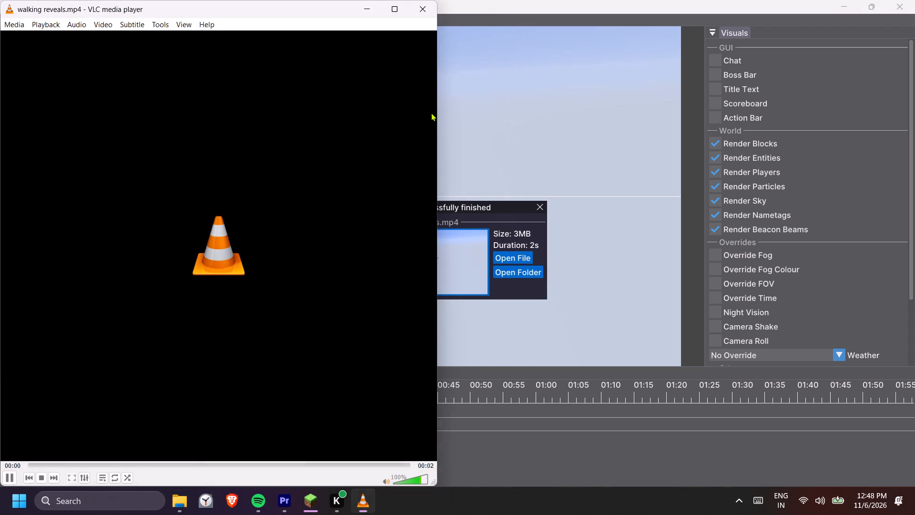
{"action": "left_click", "coordinate": [430, 9]}
{"action": "left_click", "coordinate": [914, 0]}
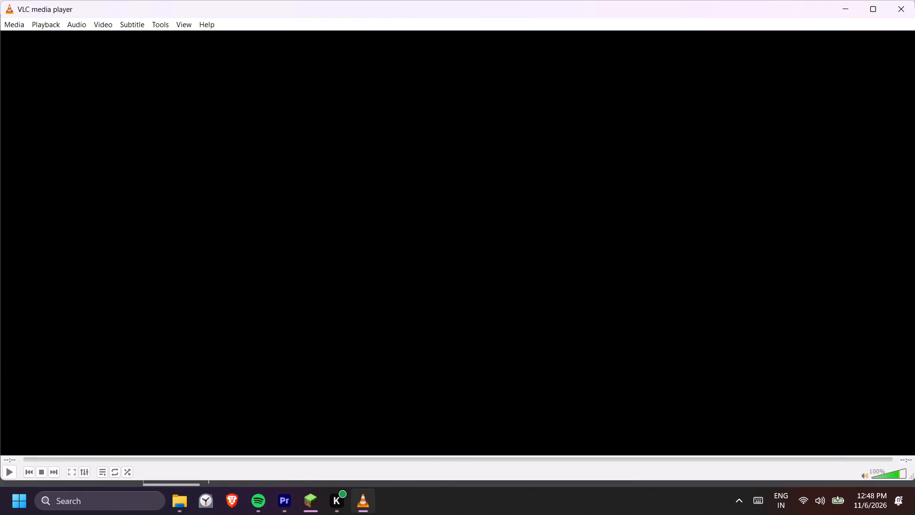
Bring walking reveals.mp4 from the export folder into Premiere's Sequence 02, placing it on V1 at 00:00:01:14 with audio on A2.
{"action": "left_click_drag", "start_coordinate": [490, 272], "coordinate": [495, 272]}
{"action": "left_click", "coordinate": [502, 272]}
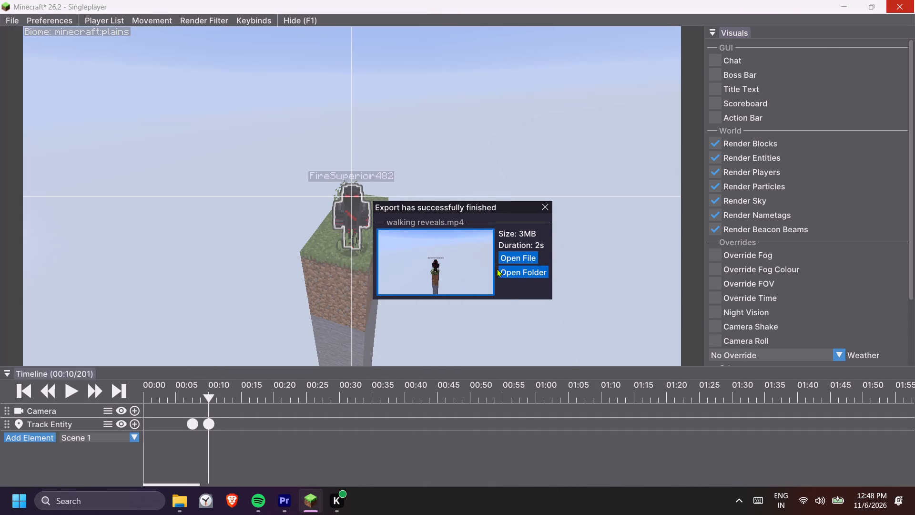
{"action": "left_click_drag", "start_coordinate": [257, 150], "coordinate": [286, 501]}
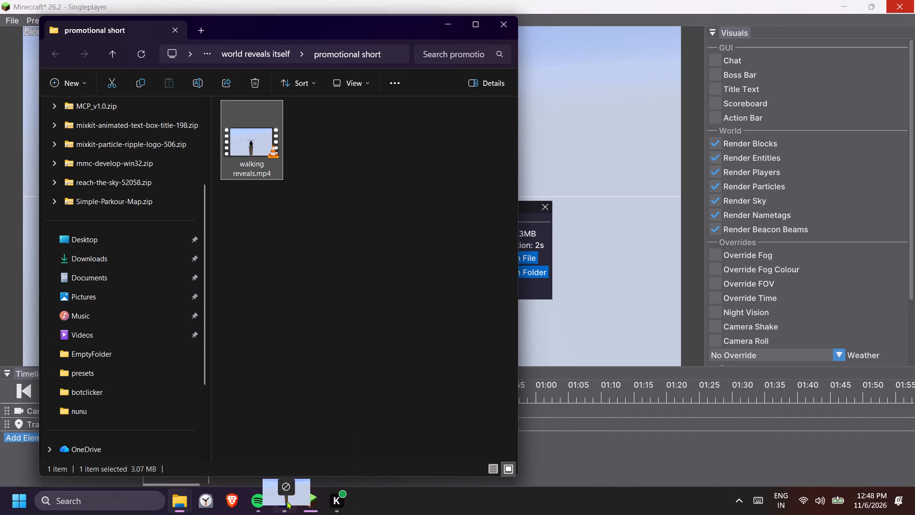
{"action": "left_click_drag", "start_coordinate": [286, 501], "coordinate": [251, 359]}
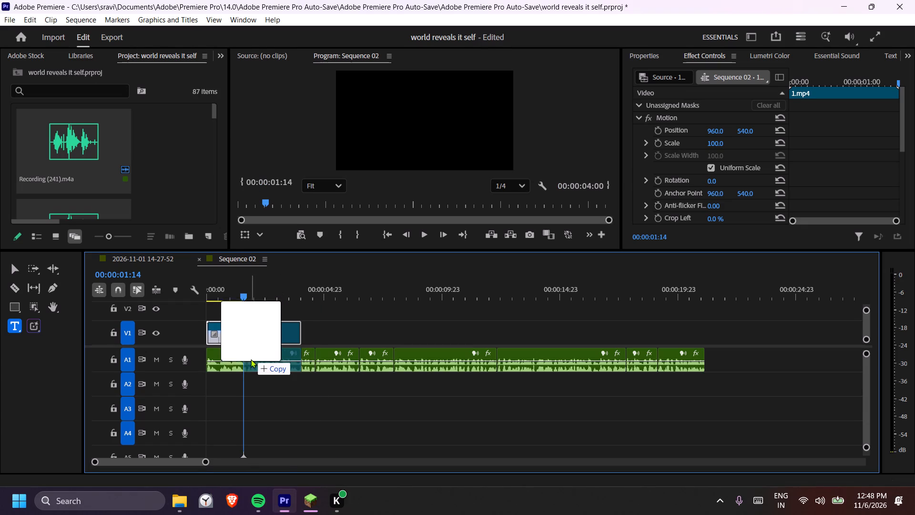
{"action": "left_click_drag", "start_coordinate": [251, 359], "coordinate": [250, 384]}
{"action": "left_click_drag", "start_coordinate": [271, 309], "coordinate": [271, 328]}
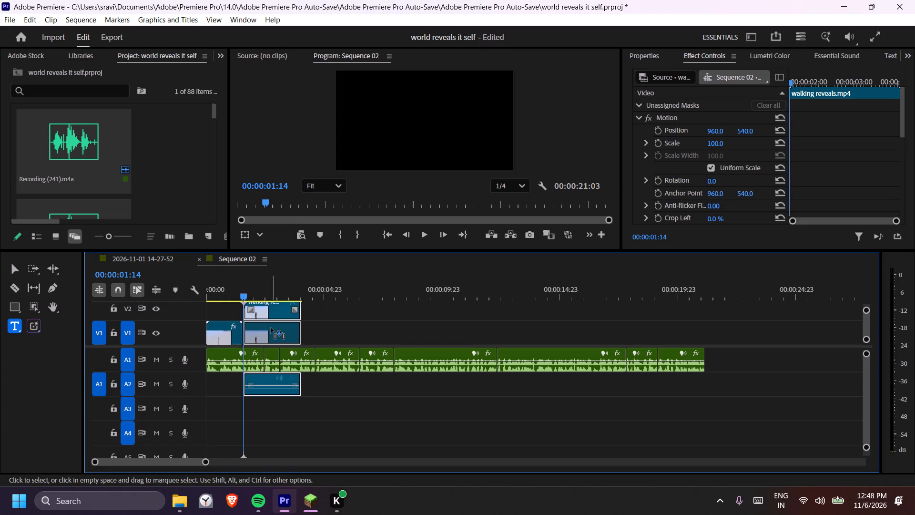
{"action": "left_click_drag", "start_coordinate": [271, 328], "coordinate": [271, 331]}
Play through the walking reveals clip on V1 and extend its end toward the playhead at 00:00:04:20.
{"action": "key", "text": "space"}
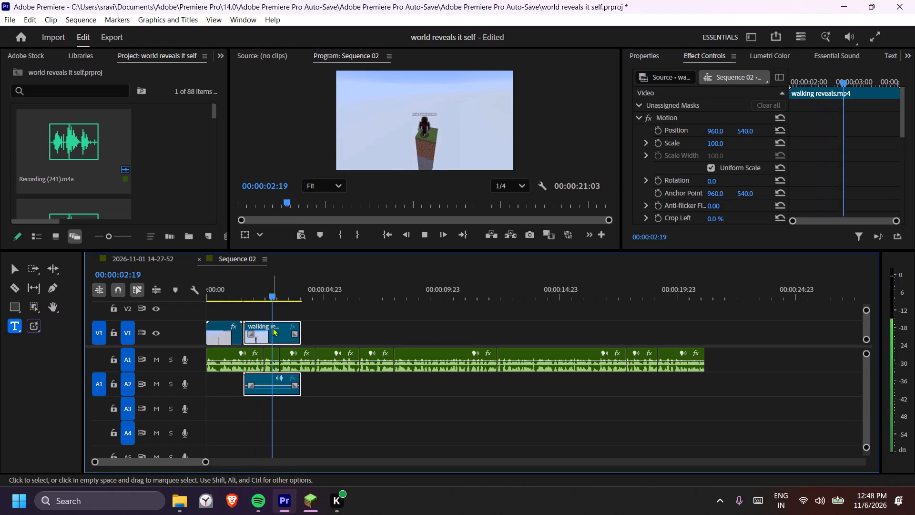
{"action": "key", "text": "space"}
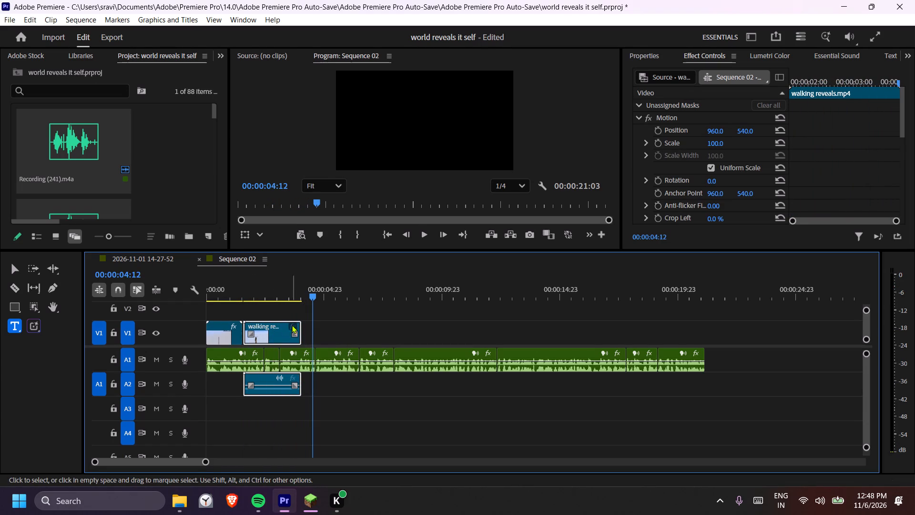
{"action": "key", "text": "space"}
{"action": "key", "text": "space"}
{"action": "left_click_drag", "start_coordinate": [301, 326], "coordinate": [320, 328]}
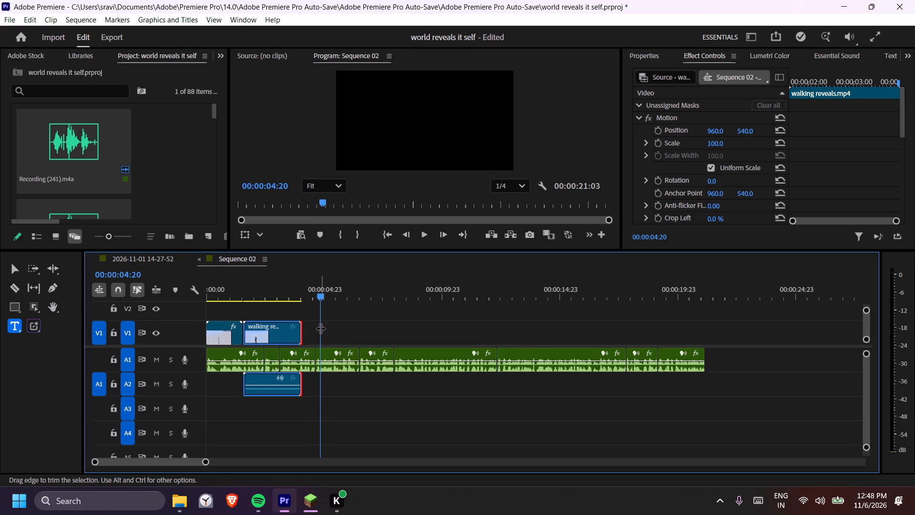
Play back the walking reveals clip in Sequence 02 from its start on V1 to past its end.
{"action": "left_click", "coordinate": [245, 292]}
{"action": "key", "text": "space"}
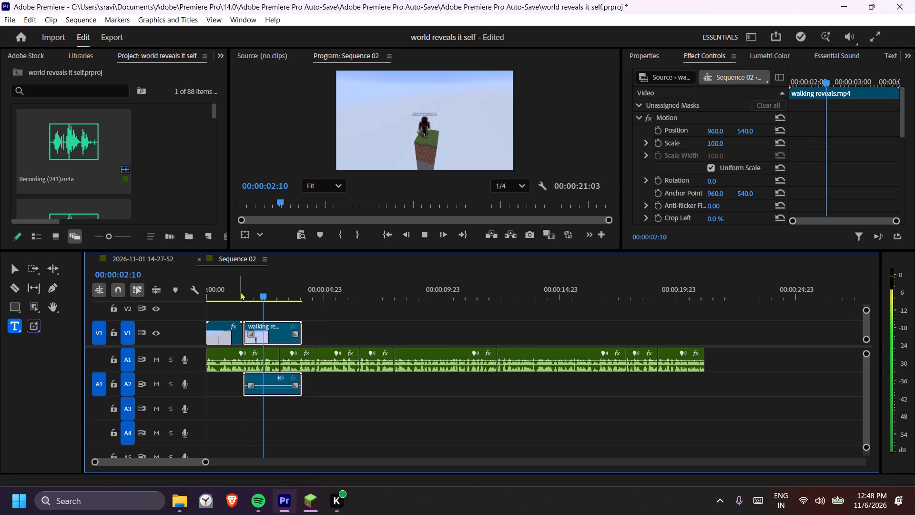
{"action": "key", "text": "space"}
{"action": "key", "text": "space"}
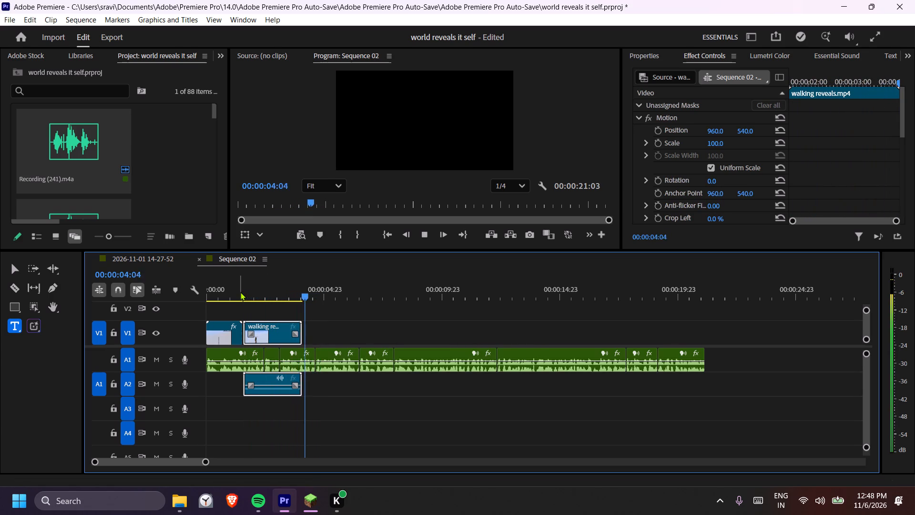
{"action": "key", "text": "space"}
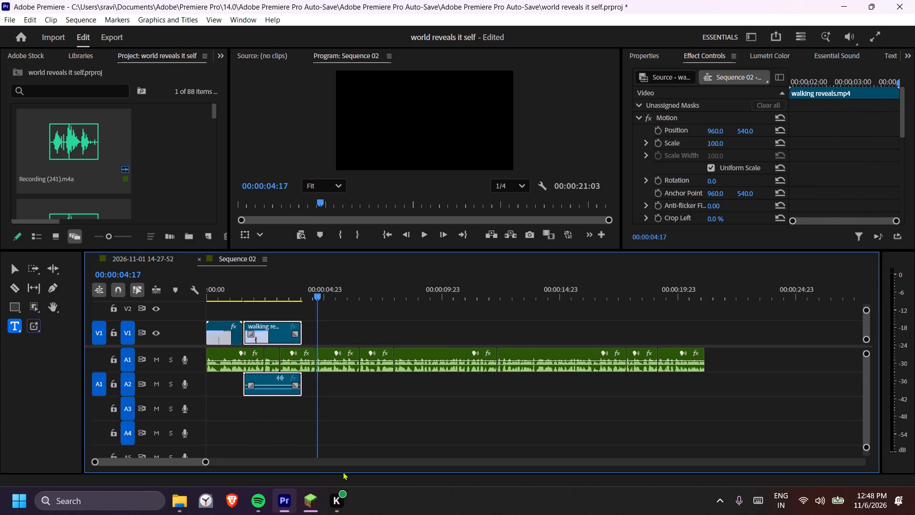
Switch to Minecraft, dismiss the finished-export notice, and move the second Track Entity keyframe to about 00:11.
{"action": "left_click", "coordinate": [317, 500]}
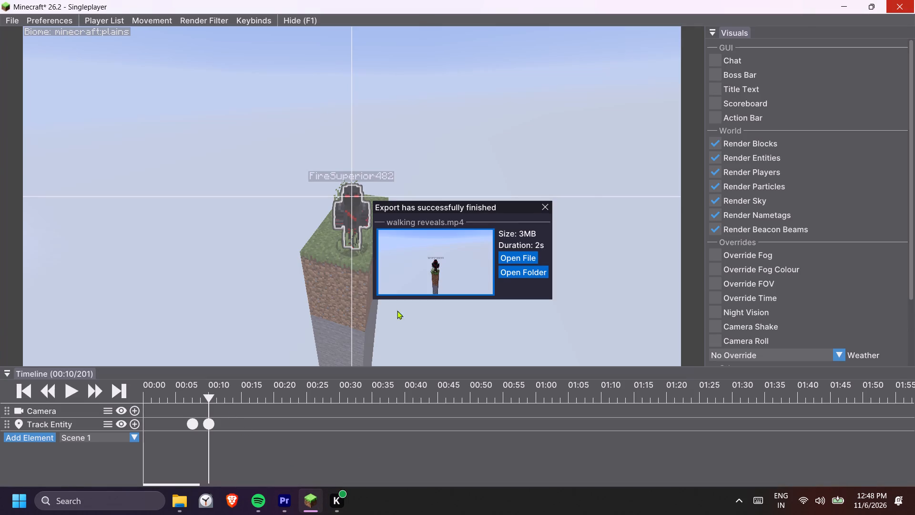
{"action": "left_click", "coordinate": [550, 208]}
{"action": "left_click", "coordinate": [545, 203]}
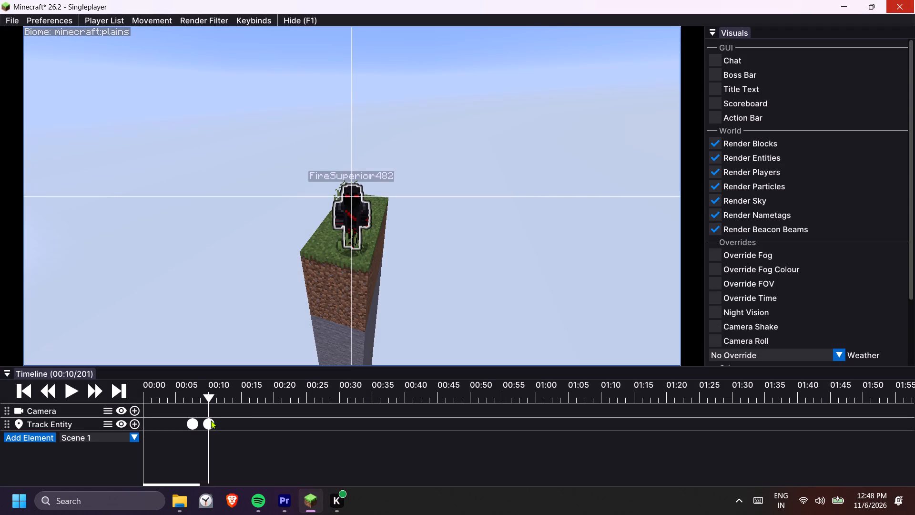
{"action": "left_click_drag", "start_coordinate": [211, 420], "coordinate": [218, 420]}
Play the replay from the first Track Entity keyframe at 00:07 to review the player's movement, and pause it.
{"action": "left_click", "coordinate": [197, 396]}
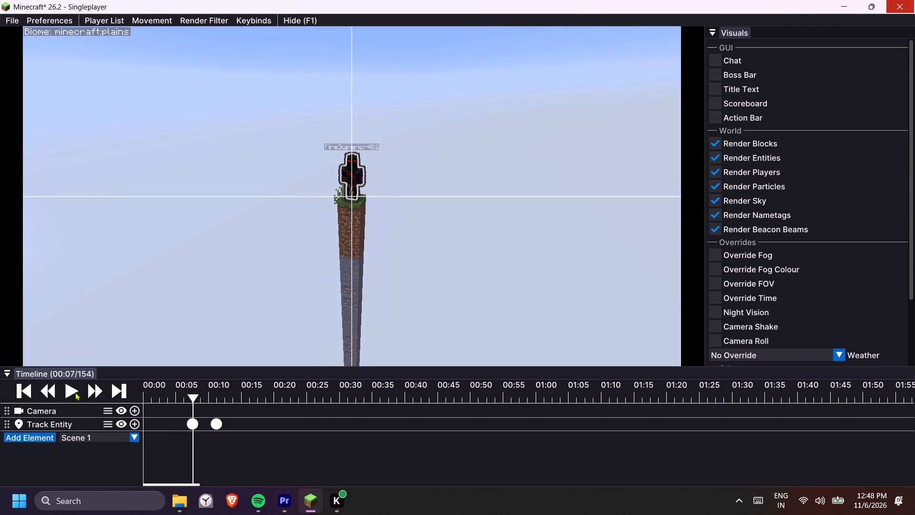
{"action": "left_click", "coordinate": [64, 390]}
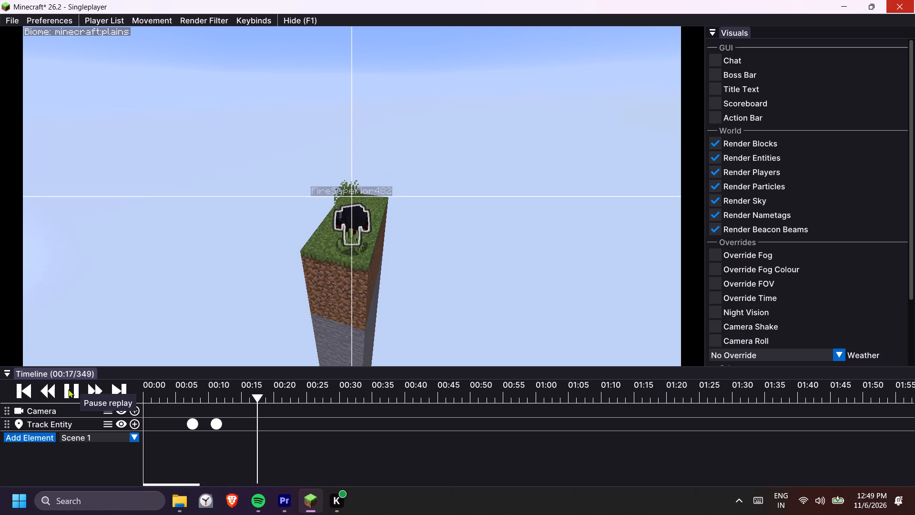
{"action": "left_click", "coordinate": [68, 389]}
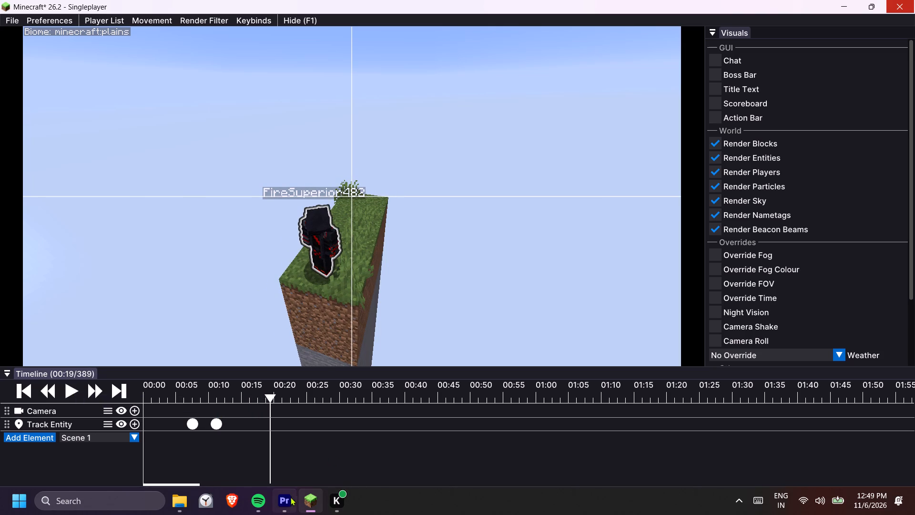
Exit the open replay and quit Minecraft.
{"action": "left_click", "coordinate": [310, 499]}
{"action": "left_click", "coordinate": [308, 497]}
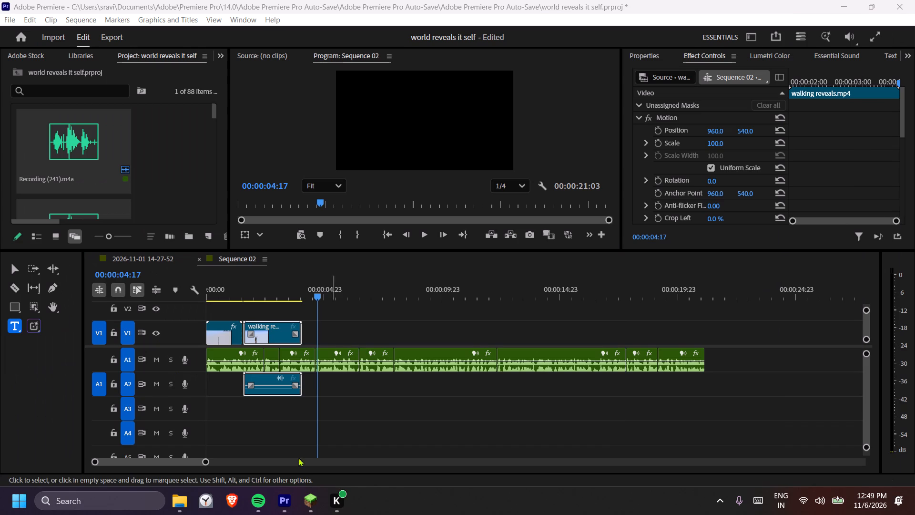
{"action": "left_click", "coordinate": [308, 508]}
{"action": "left_click", "coordinate": [314, 501]}
{"action": "left_click", "coordinate": [314, 501]}
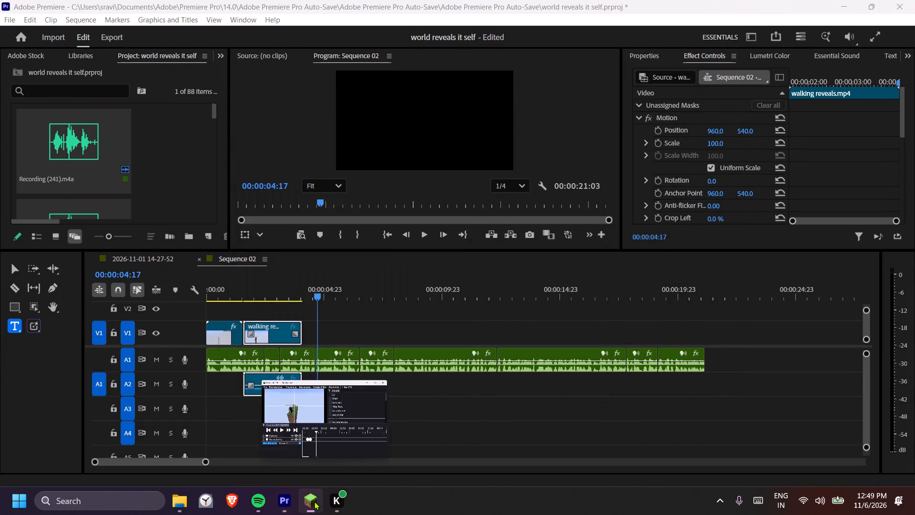
{"action": "key", "text": "Escape"}
{"action": "left_click", "coordinate": [358, 228]}
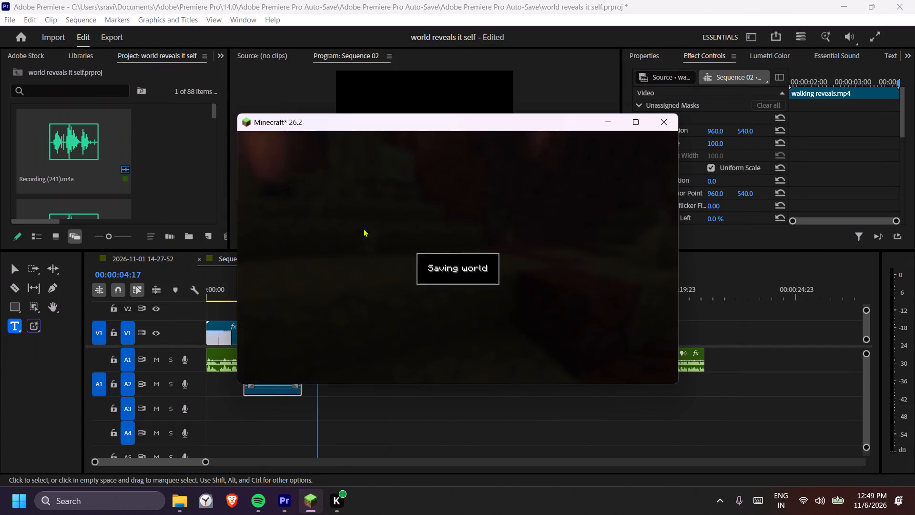
{"action": "left_click", "coordinate": [489, 344]}
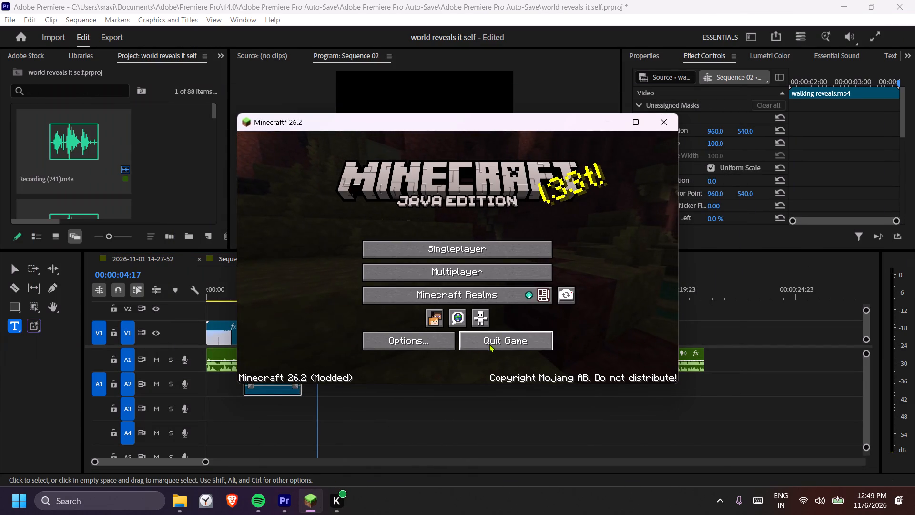
Open the mods folder inside TLauncher's .minecraft directory and create a new folder there named "temp".
{"action": "left_click", "coordinate": [178, 503]}
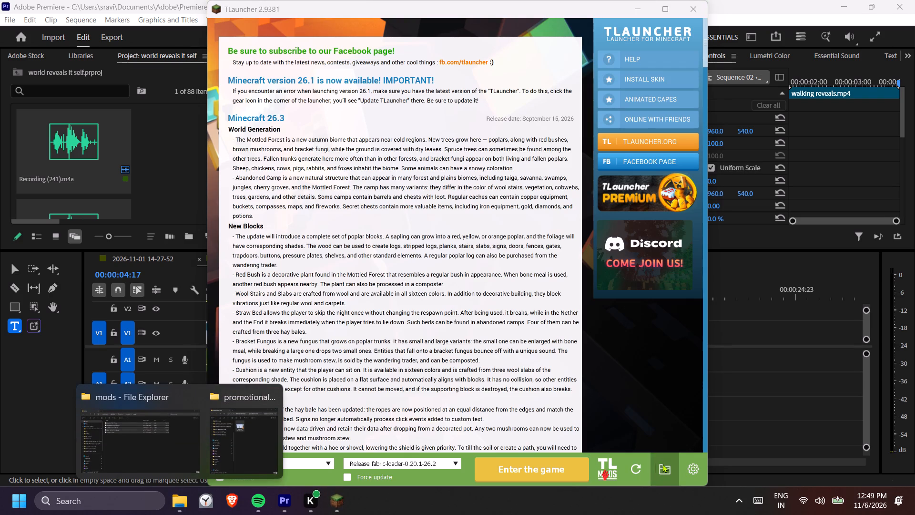
{"action": "left_click", "coordinate": [662, 464]}
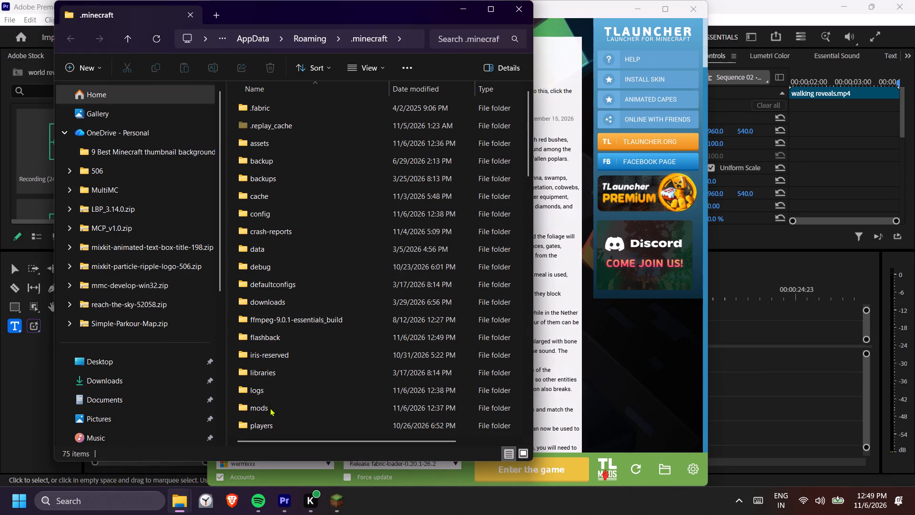
{"action": "double_click", "coordinate": [270, 408]}
{"action": "left_click", "coordinate": [82, 60]}
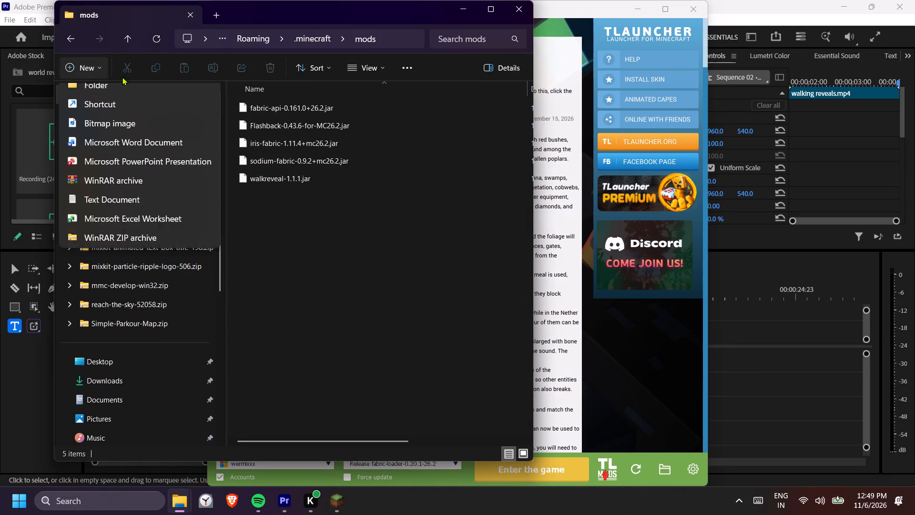
{"action": "left_click", "coordinate": [137, 101]}
{"action": "type", "text": "temp"}
{"action": "key", "text": "Return"}
Move walkreveal-1.1.1.jar into the temp folder and minimize the mods window.
{"action": "left_click_drag", "start_coordinate": [273, 172], "coordinate": [303, 190]}
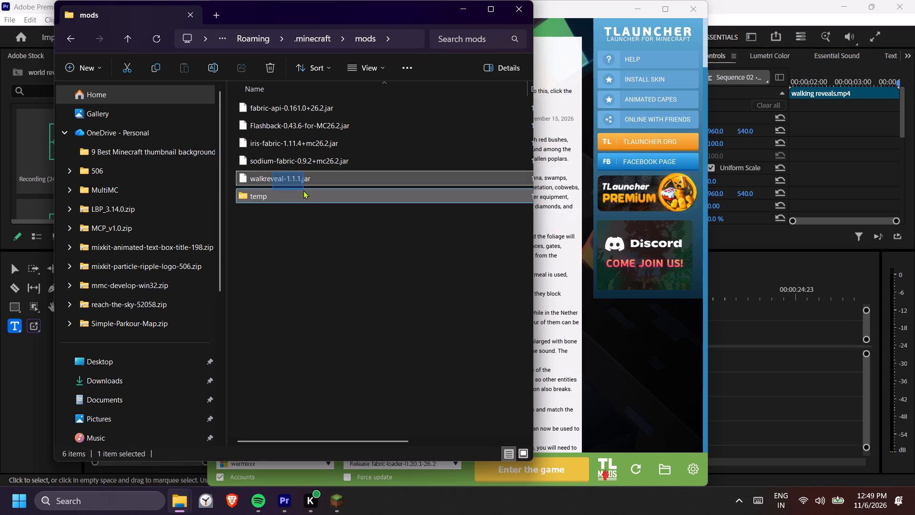
{"action": "left_click_drag", "start_coordinate": [303, 190], "coordinate": [295, 197]}
{"action": "left_click_drag", "start_coordinate": [269, 177], "coordinate": [282, 193]}
{"action": "left_click", "coordinate": [282, 193]}
{"action": "left_click", "coordinate": [312, 218]}
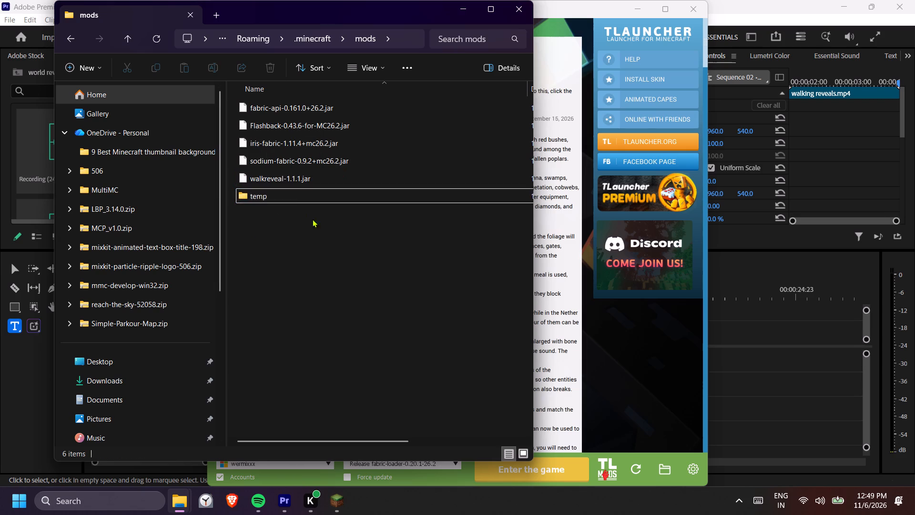
{"action": "left_click_drag", "start_coordinate": [262, 177], "coordinate": [289, 196]}
{"action": "left_click", "coordinate": [467, 7]}
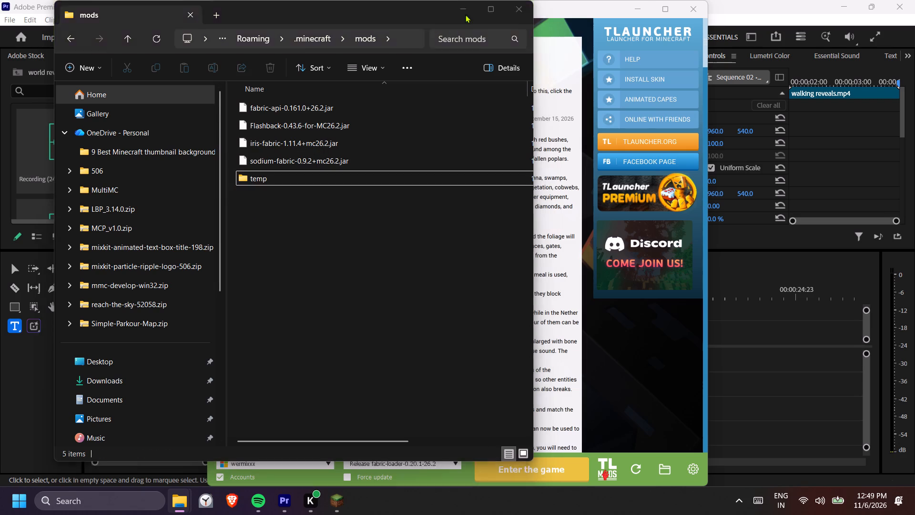
Relaunch Minecraft from TLauncher, maximize the game window, and open the replay 123456.
{"action": "left_click", "coordinate": [505, 466]}
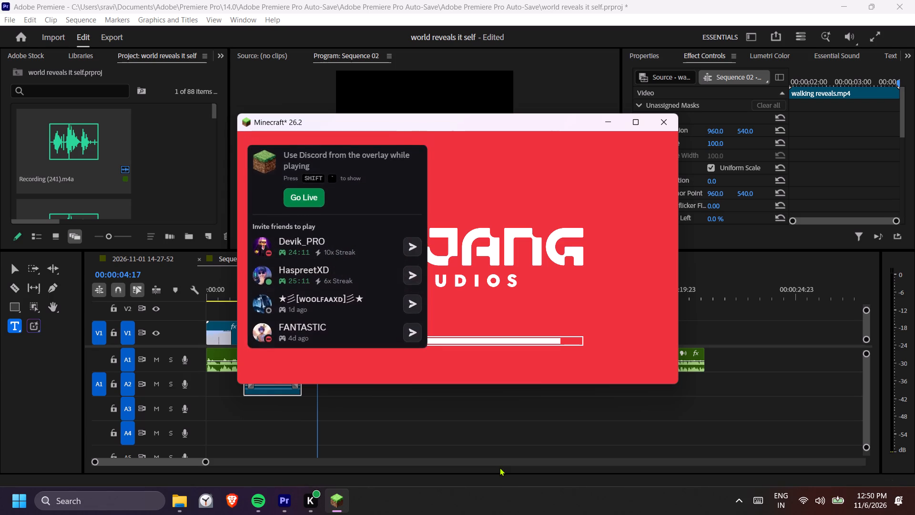
{"action": "left_click", "coordinate": [636, 119]}
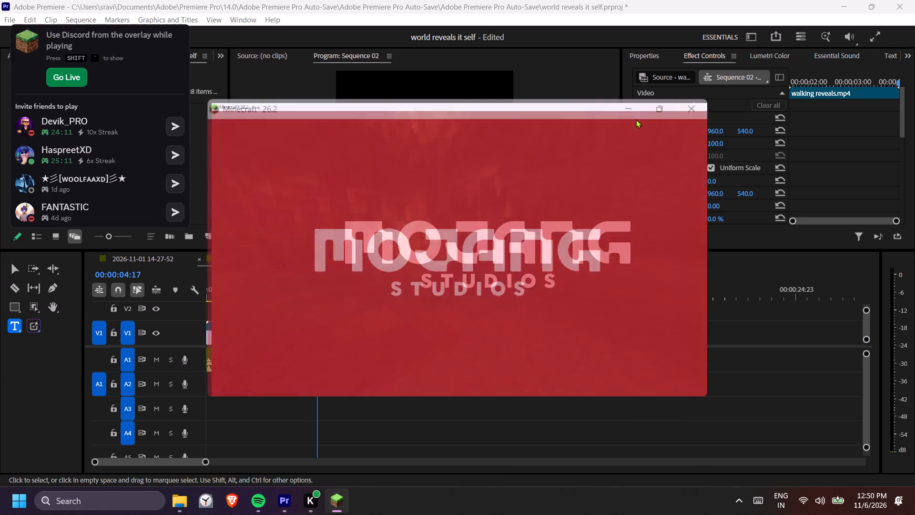
{"action": "left_click", "coordinate": [674, 330]}
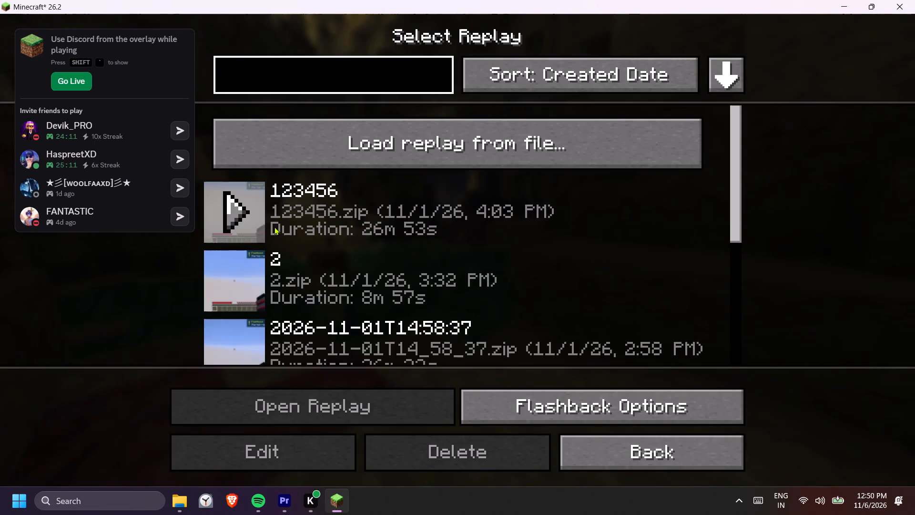
{"action": "left_click", "coordinate": [237, 214]}
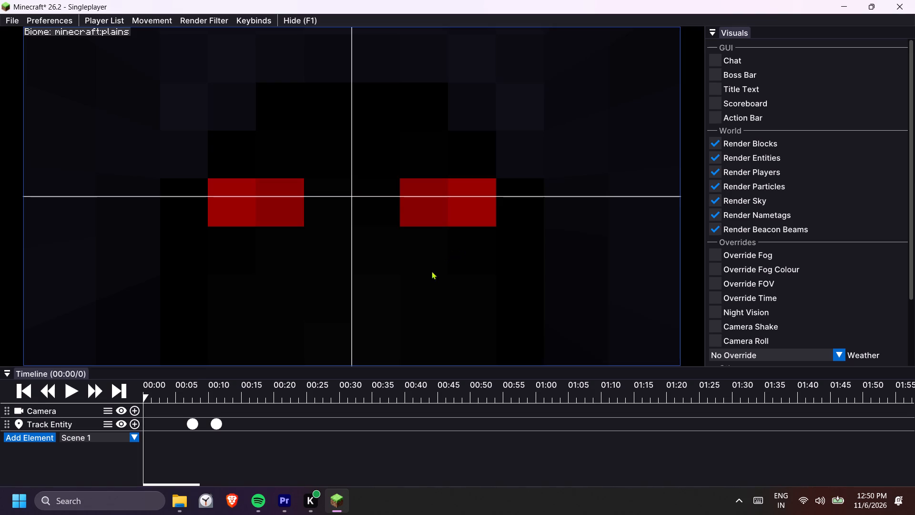
Export the replay shot as an MP4 named "walking gen" in the promotional short folder.
{"action": "left_click_drag", "start_coordinate": [203, 390], "coordinate": [188, 389]}
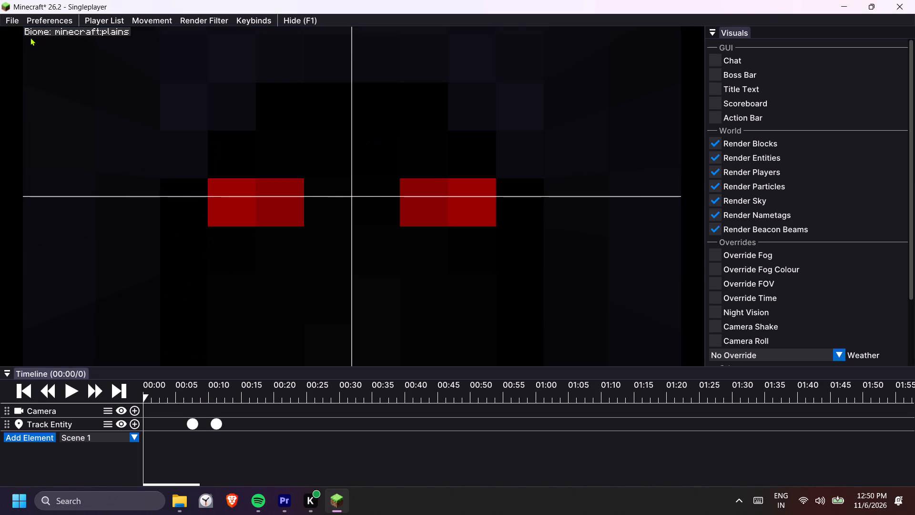
{"action": "left_click", "coordinate": [10, 21]}
{"action": "left_click", "coordinate": [32, 36]}
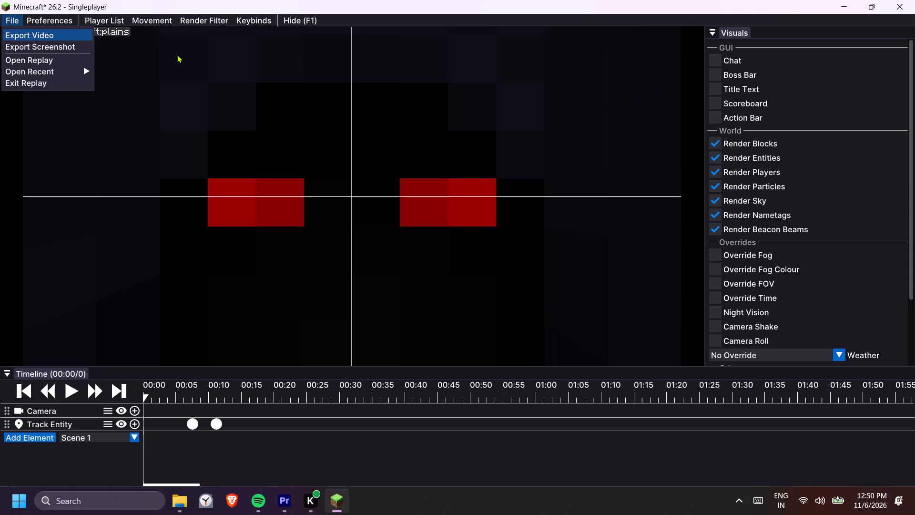
{"action": "left_click", "coordinate": [383, 370]}
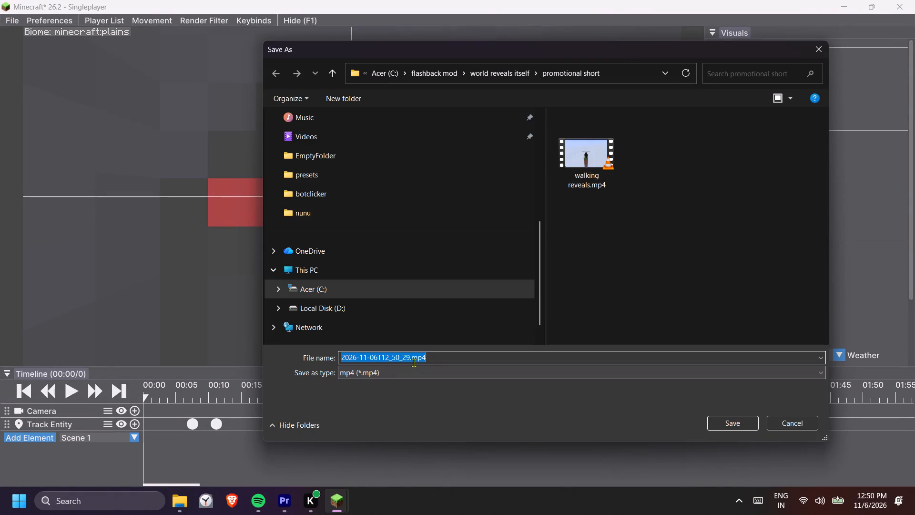
{"action": "key", "text": "BackSpace"}
{"action": "type", "text": "walking"}
{"action": "key", "text": "space"}
{"action": "type", "text": "gen"}
{"action": "key", "text": "Return"}
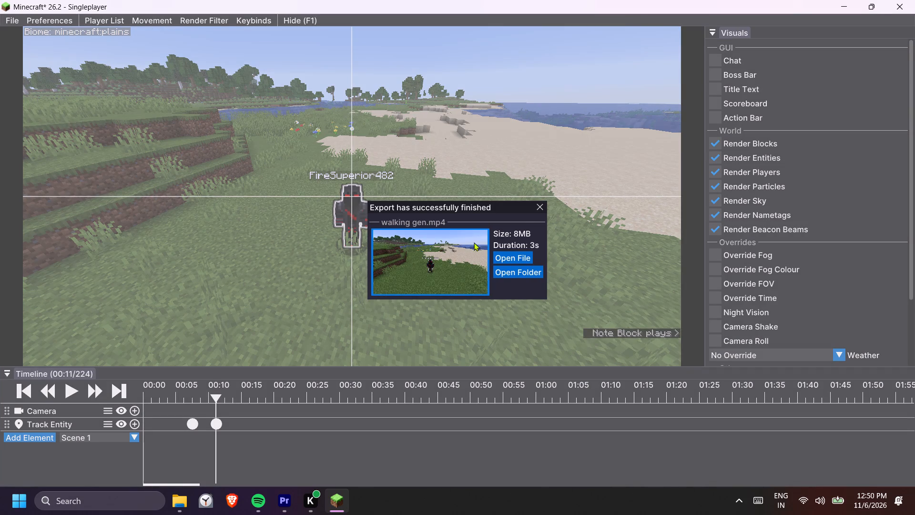
Bring walking gen.mp4 from the export folder into Premiere's Sequence 02 on V2 and A3, aligned with the start of walking reveals.
{"action": "left_click", "coordinate": [510, 275]}
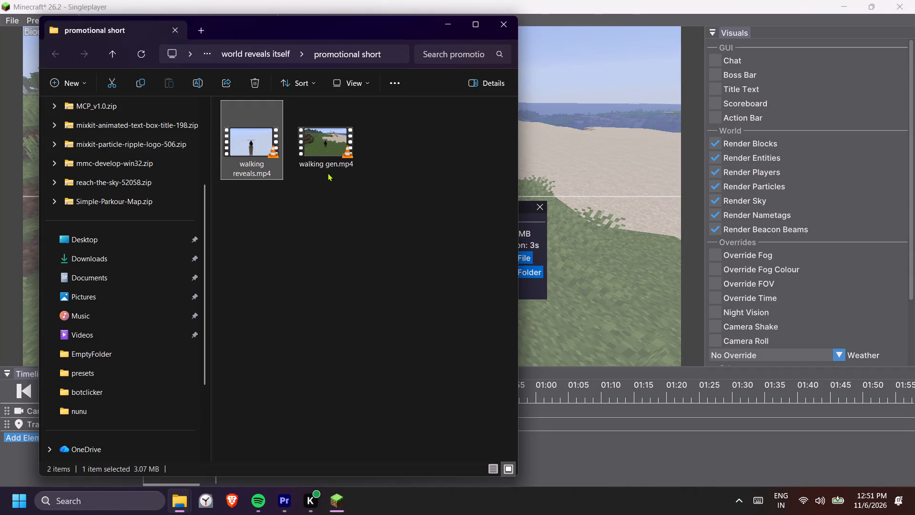
{"action": "left_click_drag", "start_coordinate": [315, 152], "coordinate": [280, 498]}
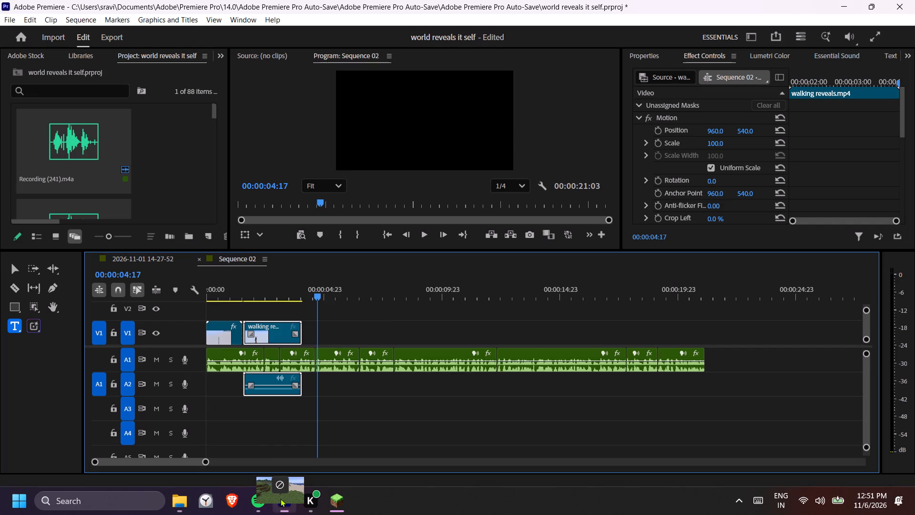
{"action": "left_click_drag", "start_coordinate": [280, 498], "coordinate": [340, 319]}
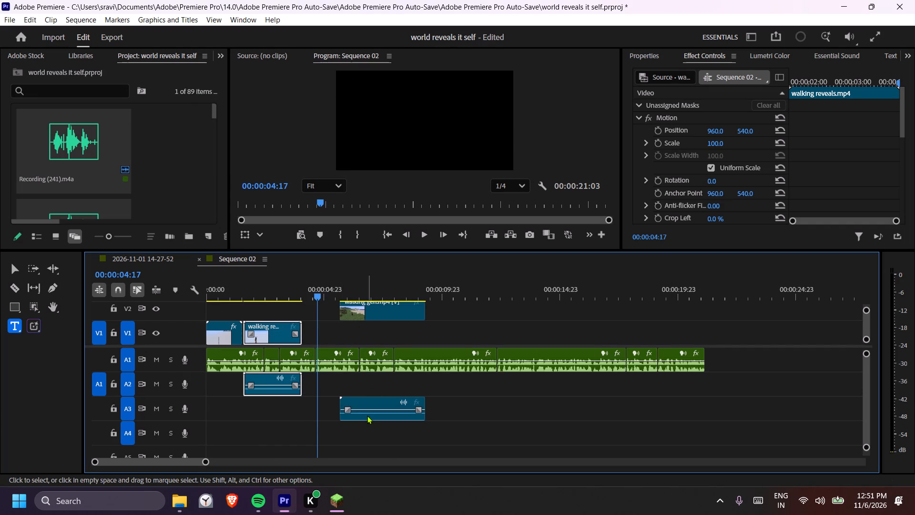
{"action": "left_click_drag", "start_coordinate": [373, 415], "coordinate": [279, 418]}
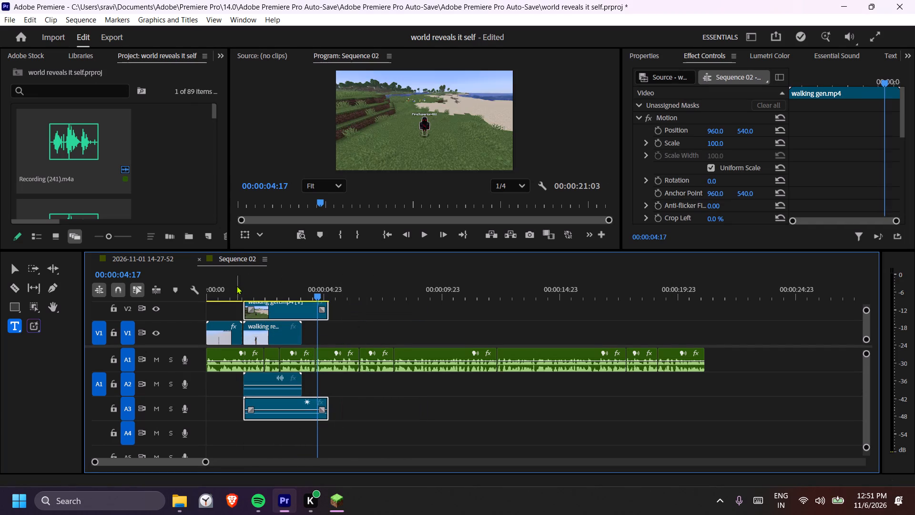
Play back the walking gen clip on V2 from just before its start to 00:00:04:04.
{"action": "left_click", "coordinate": [236, 286]}
{"action": "key", "text": "space"}
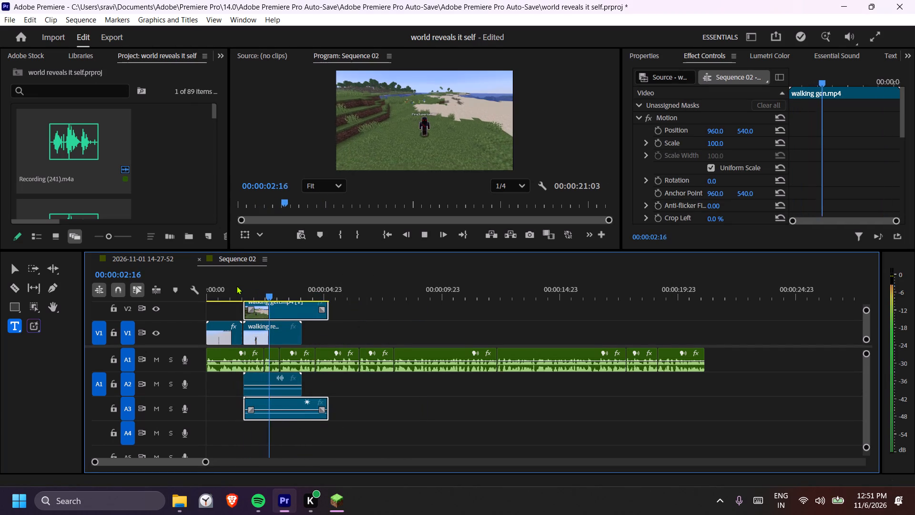
{"action": "key", "text": "space"}
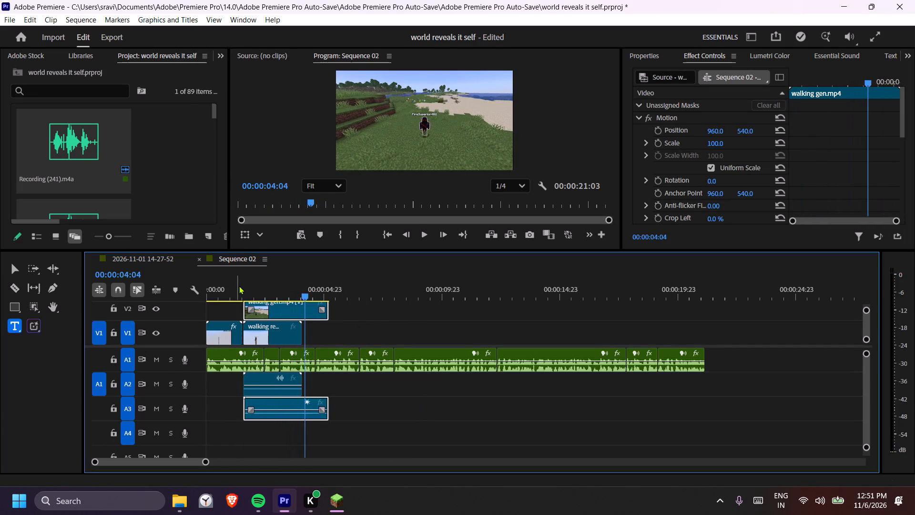
Set the opacity of the walking gen clip on V2 to 0%.
{"action": "left_click", "coordinate": [283, 311]}
{"action": "scroll", "coordinate": [768, 162], "scroll_direction": "down", "scroll_amount": 3}
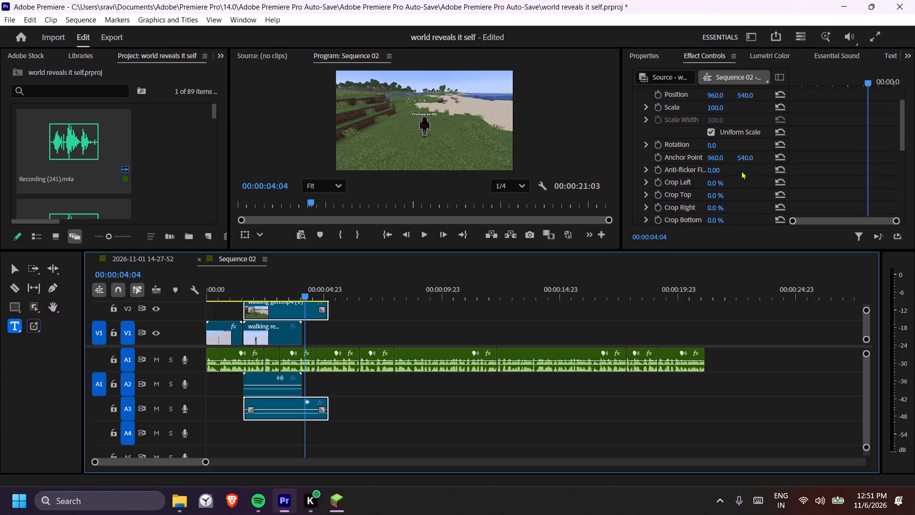
{"action": "scroll", "coordinate": [741, 174], "scroll_direction": "down", "scroll_amount": 4}
{"action": "left_click", "coordinate": [718, 197]}
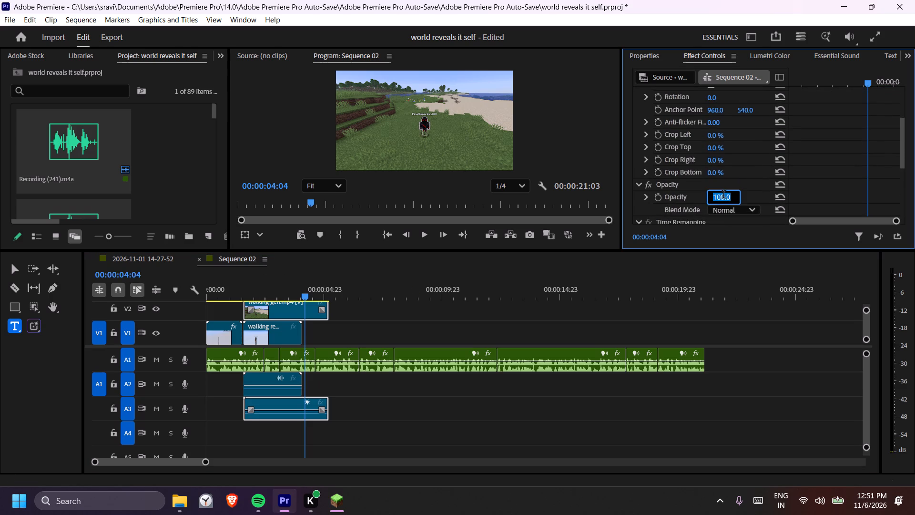
{"action": "key", "text": "0"}
{"action": "key", "text": "Return"}
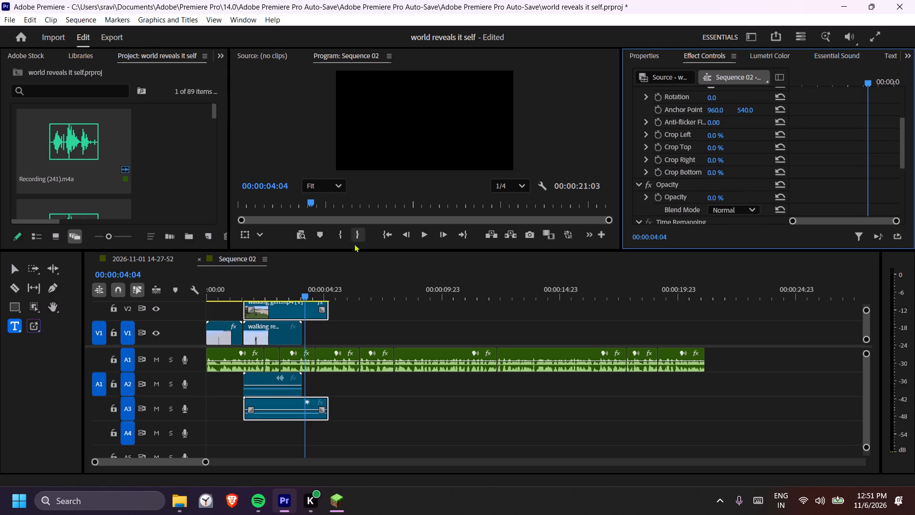
Keyframe the walking gen clip's opacity at 0% at 00:00:03:07 and at 75% at 00:00:03:18.
{"action": "left_click", "coordinate": [252, 283]}
{"action": "key", "text": "space"}
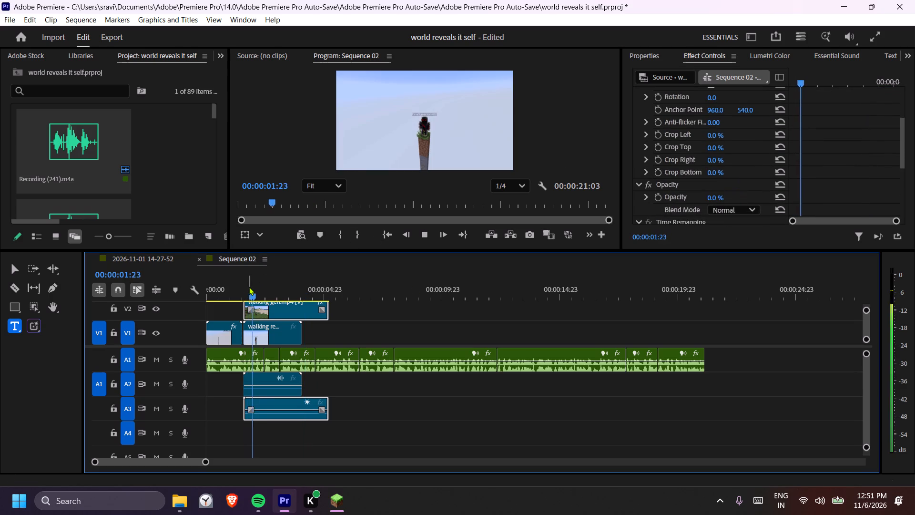
{"action": "key", "text": "space"}
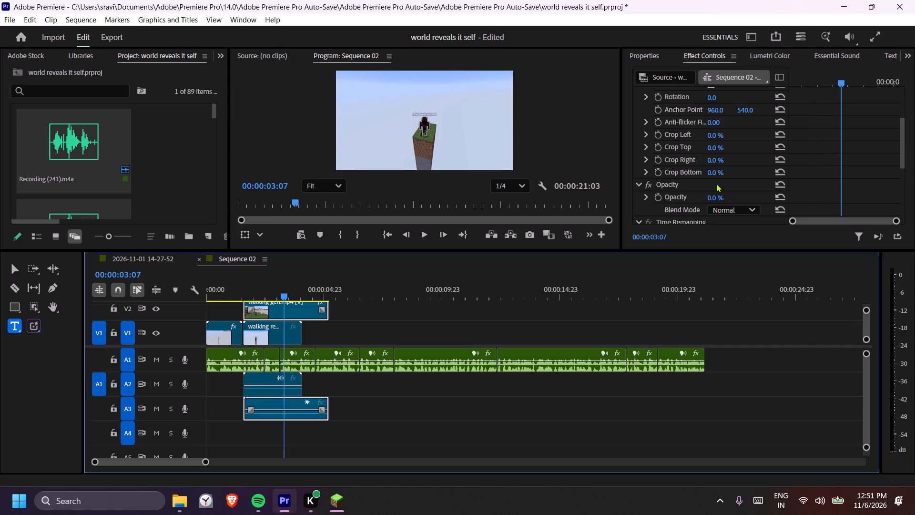
{"action": "left_click", "coordinate": [660, 197]}
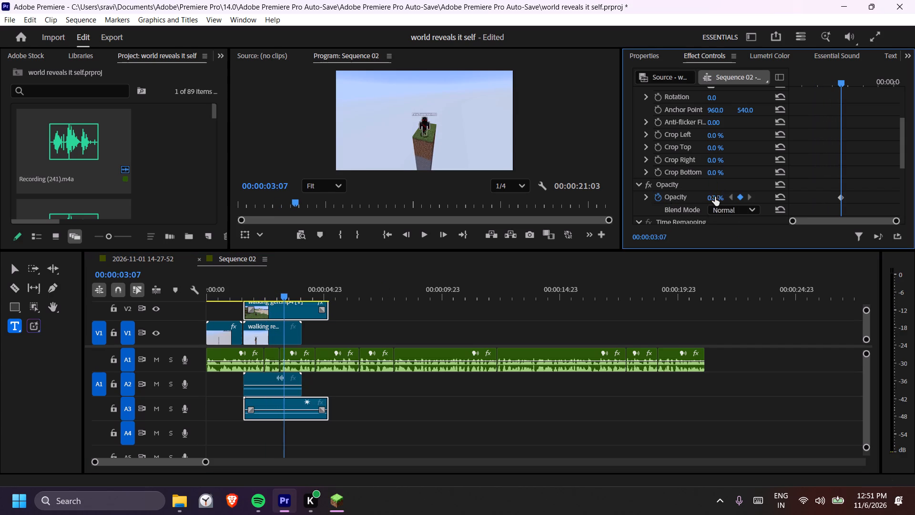
{"action": "left_click", "coordinate": [843, 76]}
{"action": "left_click_drag", "start_coordinate": [844, 80], "coordinate": [856, 83]}
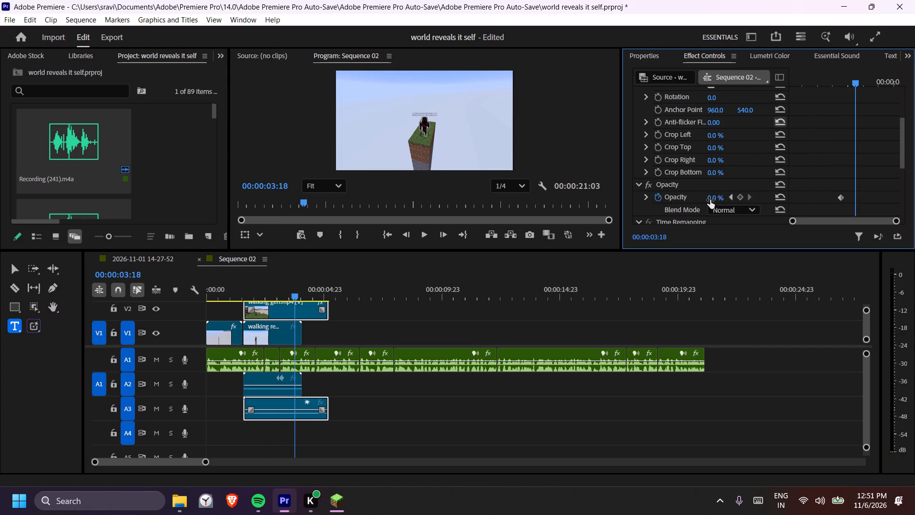
{"action": "left_click", "coordinate": [710, 200]}
{"action": "type", "text": "75"}
{"action": "key", "text": "Return"}
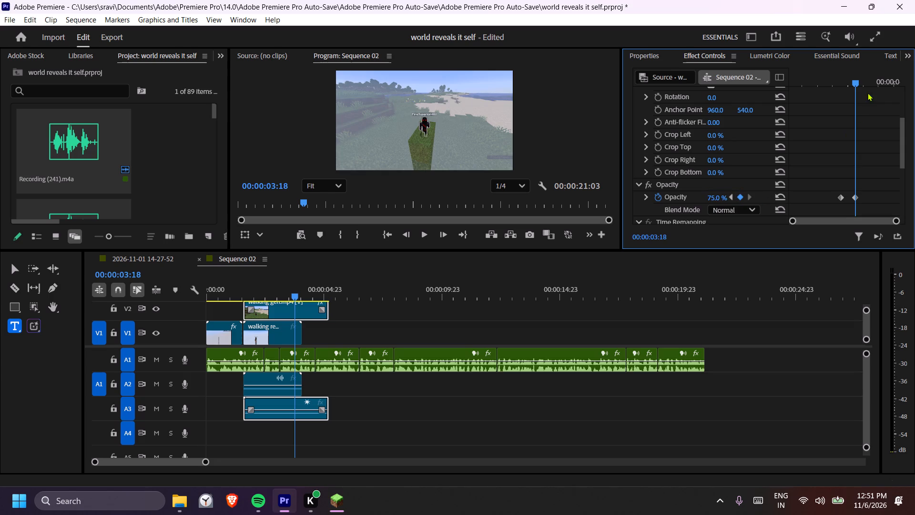
Add a 0% opacity keyframe to the walking gen clip at 00:00:04:00.
{"action": "left_click_drag", "start_coordinate": [854, 80], "coordinate": [866, 82]}
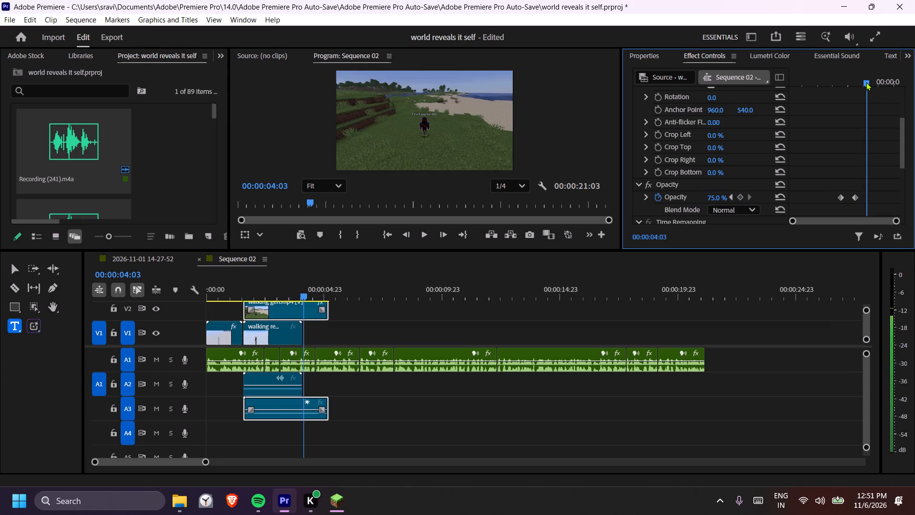
{"action": "left_click_drag", "start_coordinate": [866, 82], "coordinate": [863, 83]}
{"action": "left_click", "coordinate": [715, 196]}
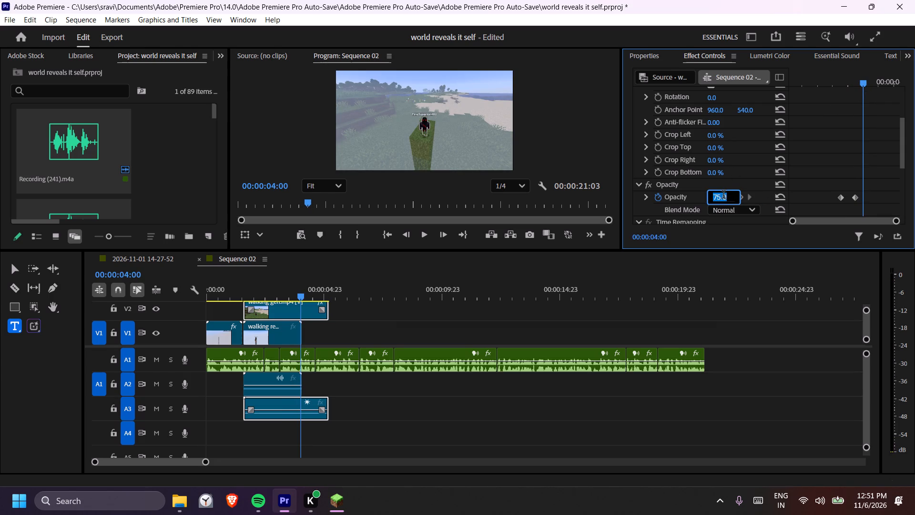
{"action": "key", "text": "0"}
{"action": "key", "text": "Return"}
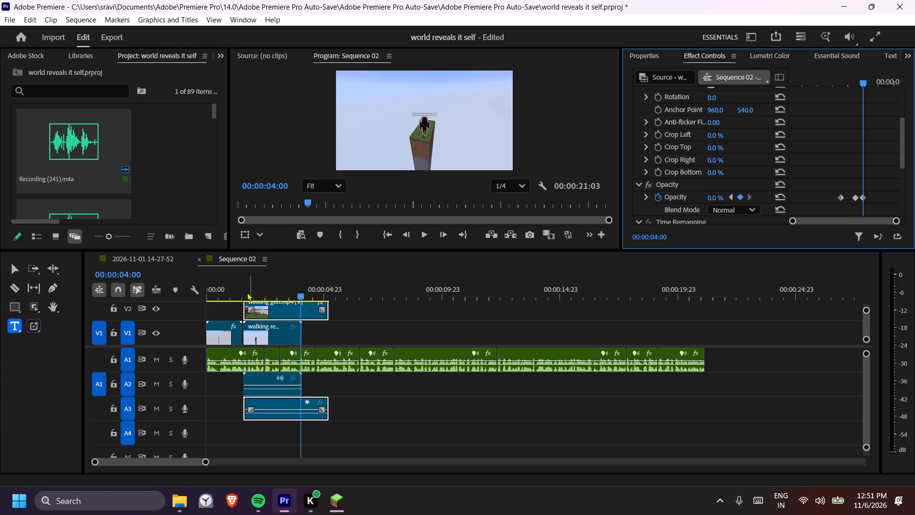
Play back the walking gen opacity fade and enlarge the Program monitor slightly over the timeline area.
{"action": "left_click", "coordinate": [247, 292]}
{"action": "key", "text": "space"}
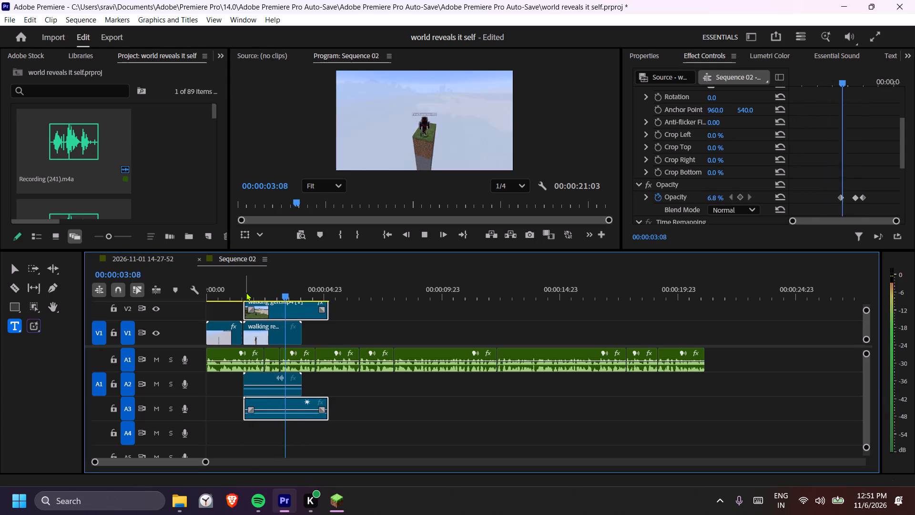
{"action": "key", "text": "space"}
{"action": "left_click_drag", "start_coordinate": [268, 296], "coordinate": [282, 298]}
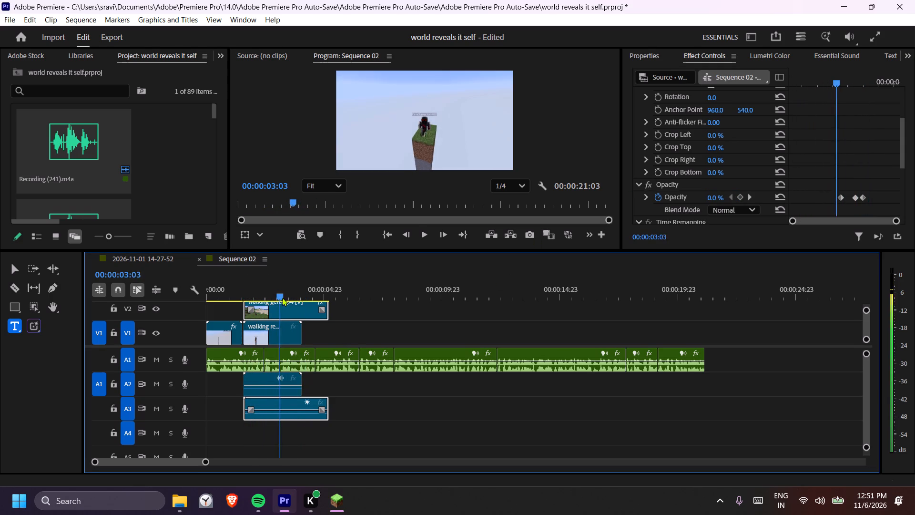
{"action": "left_click_drag", "start_coordinate": [282, 298], "coordinate": [294, 299]}
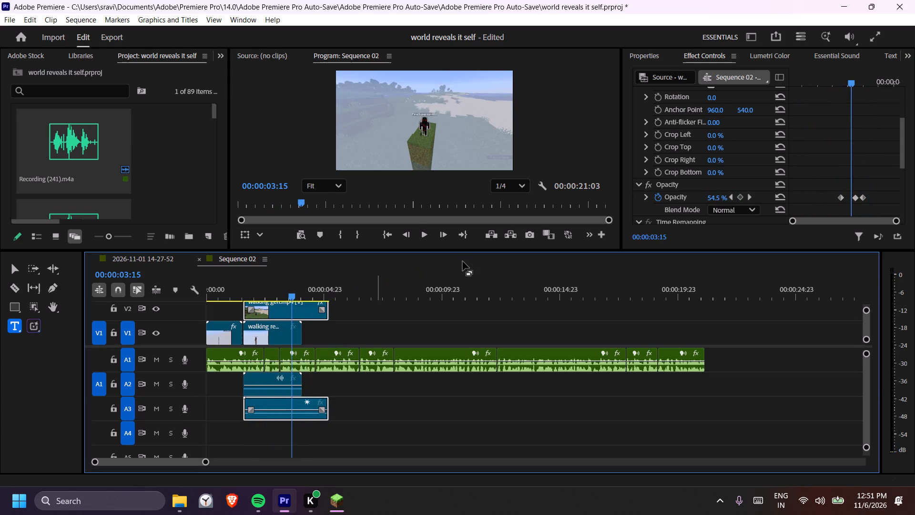
{"action": "left_click_drag", "start_coordinate": [466, 249], "coordinate": [475, 373]}
{"action": "key", "text": "space"}
{"action": "key", "text": "space"}
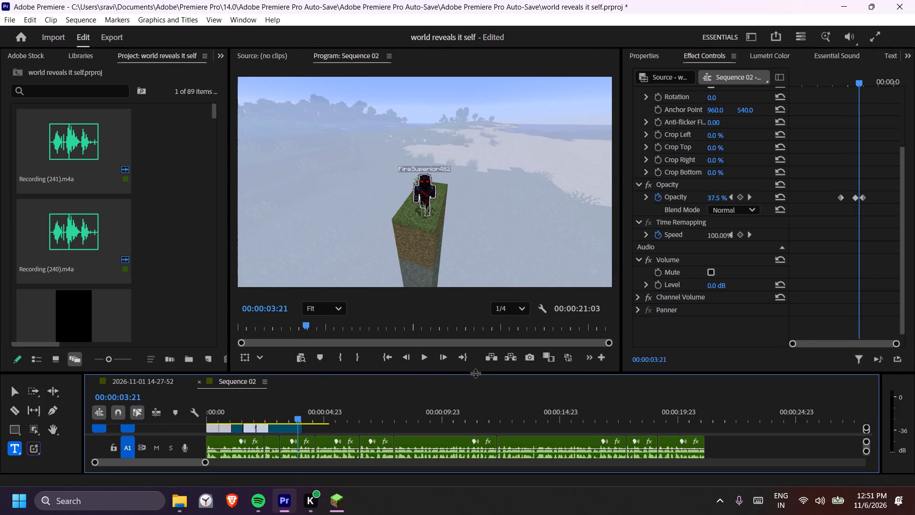
{"action": "key", "text": "space"}
{"action": "key", "text": "space"}
{"action": "left_click_drag", "start_coordinate": [447, 373], "coordinate": [456, 347]}
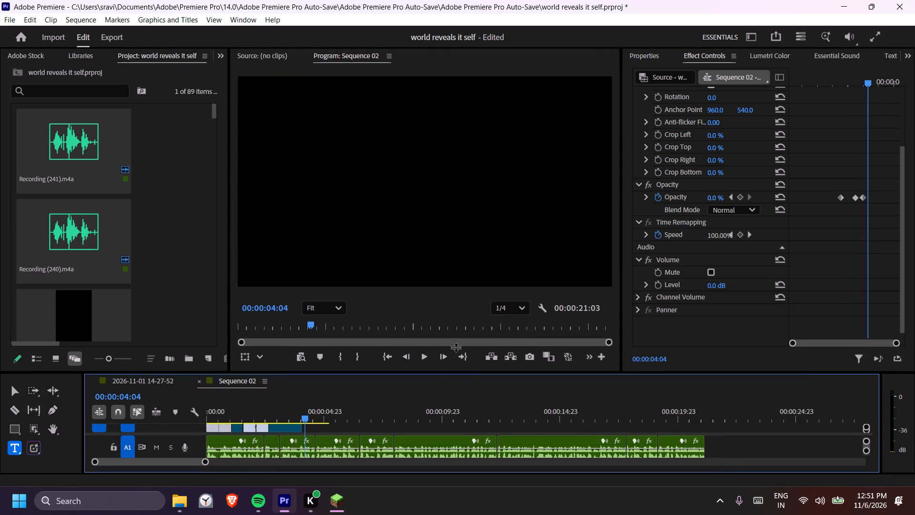
{"action": "left_click_drag", "start_coordinate": [456, 347], "coordinate": [478, 277]}
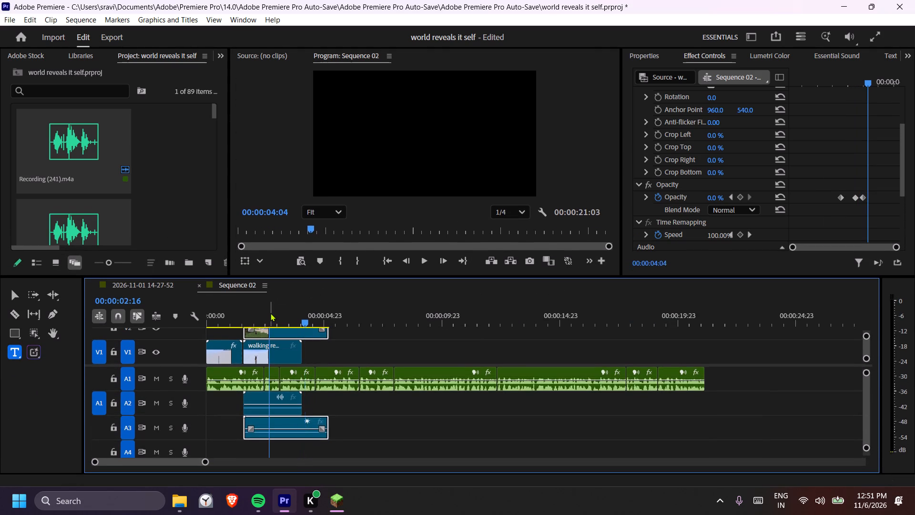
Replay the walking gen fade on V2 and check its opacity keyframes up to 00:00:04:00.
{"action": "left_click", "coordinate": [270, 313]}
{"action": "key", "text": "space"}
{"action": "key", "text": "space"}
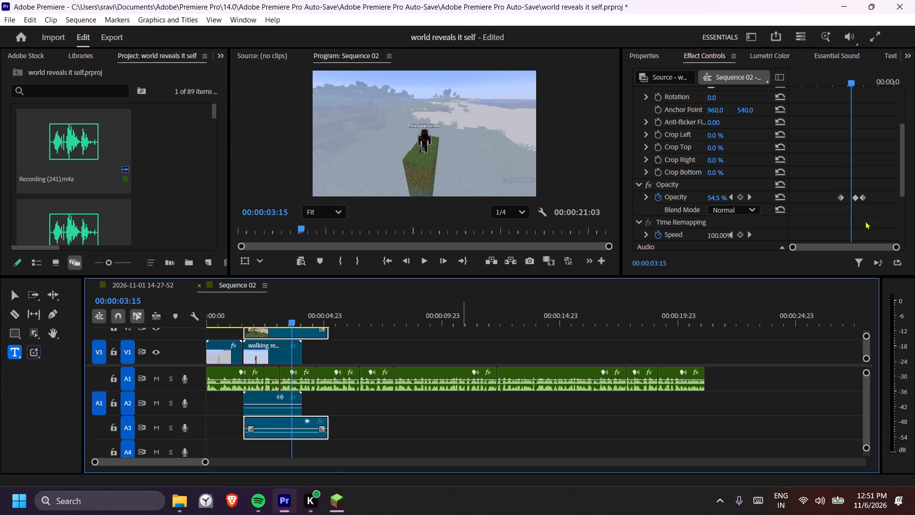
{"action": "left_click_drag", "start_coordinate": [875, 208], "coordinate": [823, 178]}
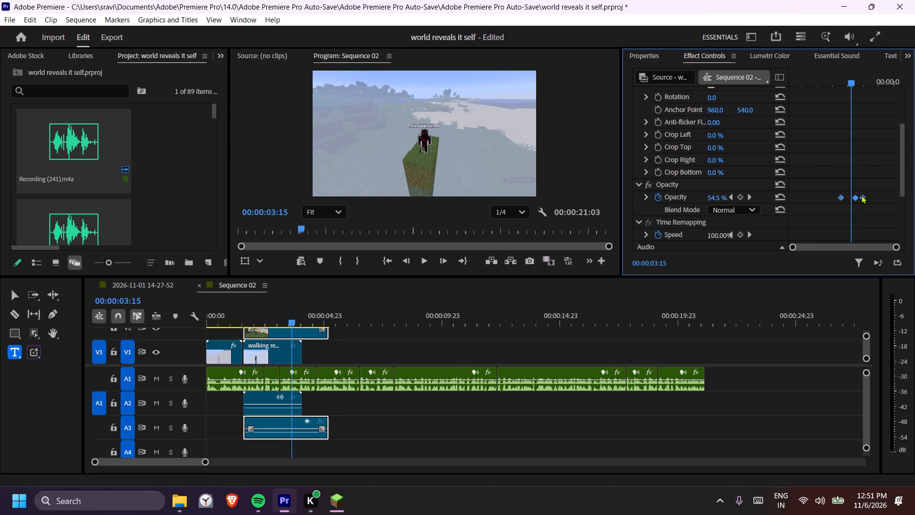
{"action": "key", "text": "space"}
{"action": "key", "text": "space"}
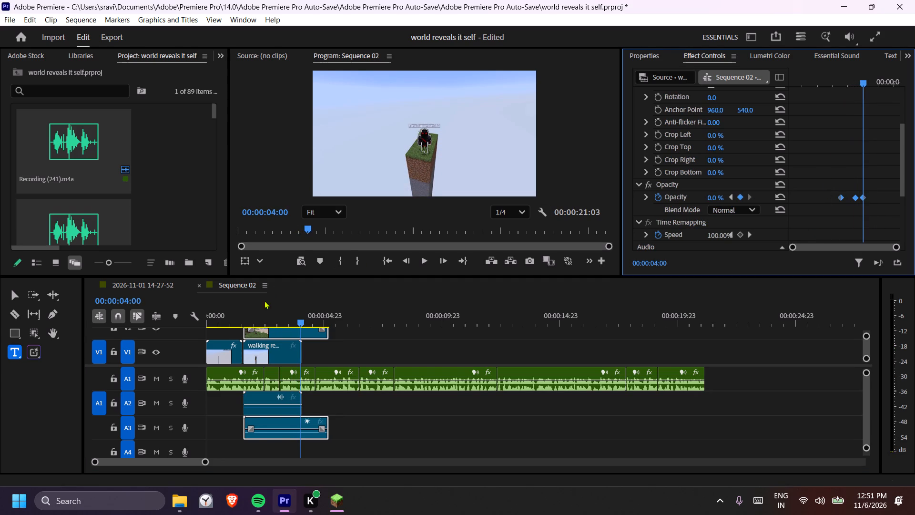
{"action": "left_click", "coordinate": [259, 305]}
{"action": "key", "text": "space"}
{"action": "key", "text": "space"}
{"action": "key", "text": "space"}
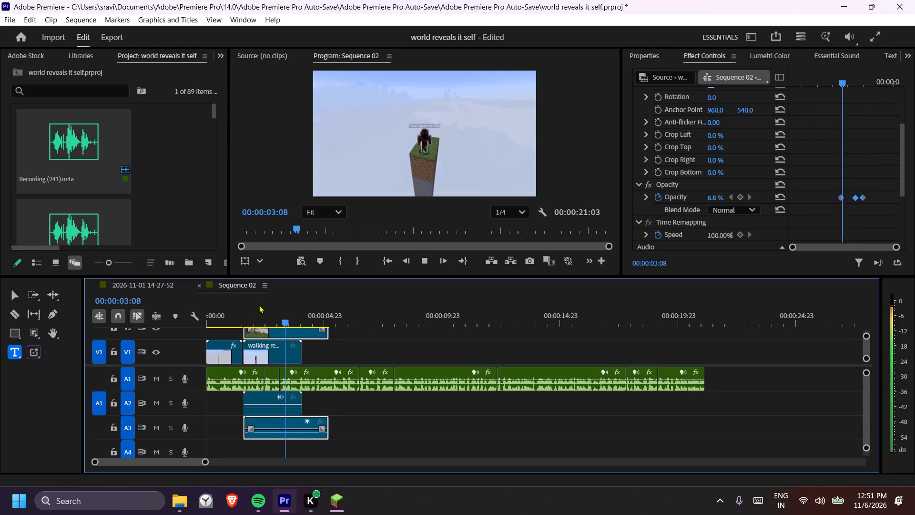
{"action": "key", "text": "space"}
Cut the walking gen clip at 00:00:04:01, where walking reveals ends, delete the remainder and play back the result.
{"action": "left_click_drag", "start_coordinate": [310, 316], "coordinate": [304, 316]}
{"action": "key", "text": "c"}
{"action": "left_click", "coordinate": [303, 330]}
{"action": "key", "text": "t"}
{"action": "left_click", "coordinate": [315, 336]}
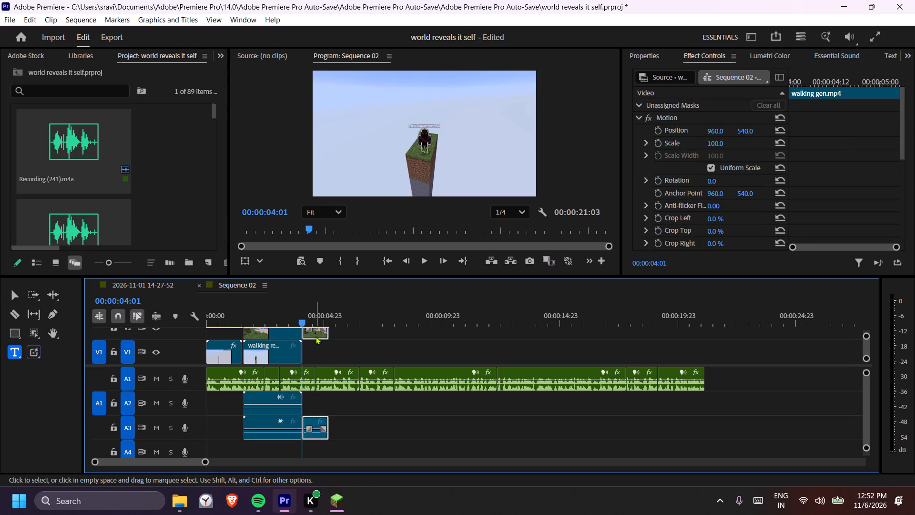
{"action": "key", "text": "Delete"}
{"action": "left_click", "coordinate": [278, 311]}
{"action": "key", "text": "space"}
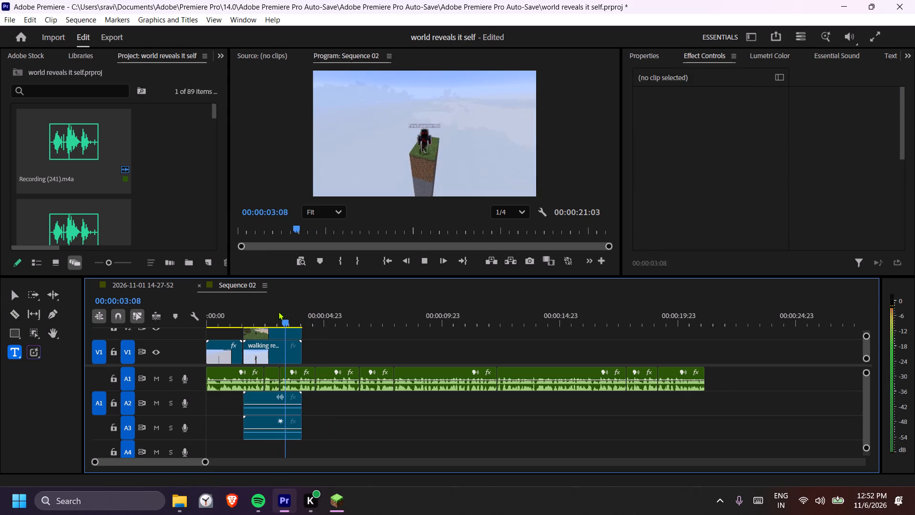
{"action": "key", "text": "space"}
{"action": "key", "text": "space"}
{"action": "key", "text": "space"}
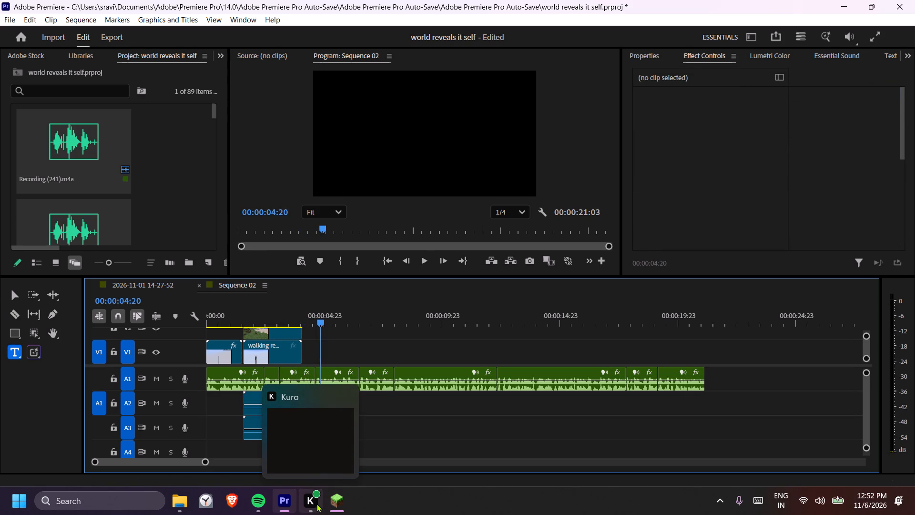
{"action": "left_click", "coordinate": [120, 281]}
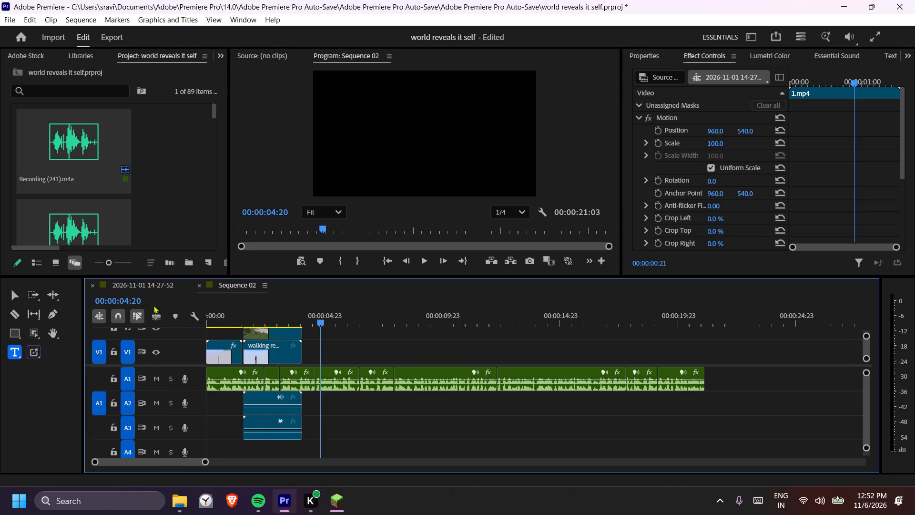
{"action": "left_click_drag", "start_coordinate": [348, 319], "coordinate": [506, 334]}
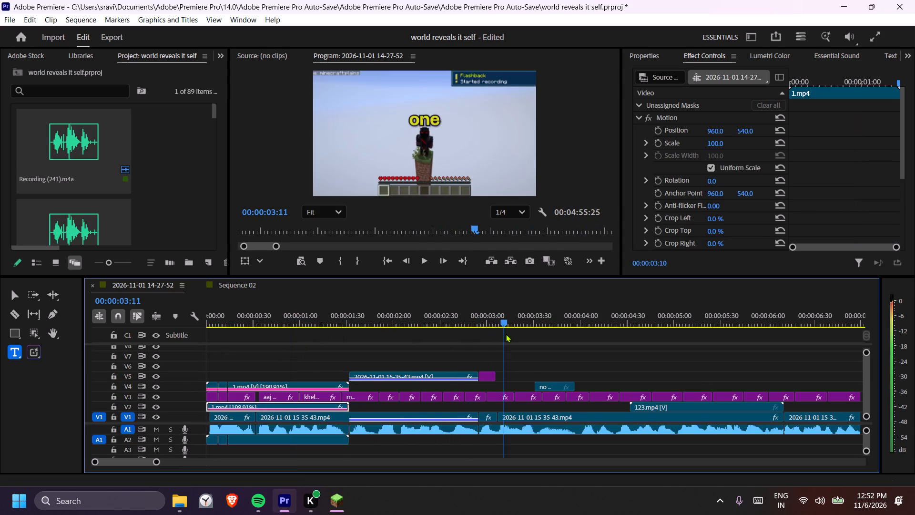
{"action": "left_click_drag", "start_coordinate": [506, 334], "coordinate": [685, 348]}
{"action": "scroll", "coordinate": [525, 386], "scroll_direction": "down", "scroll_amount": 5}
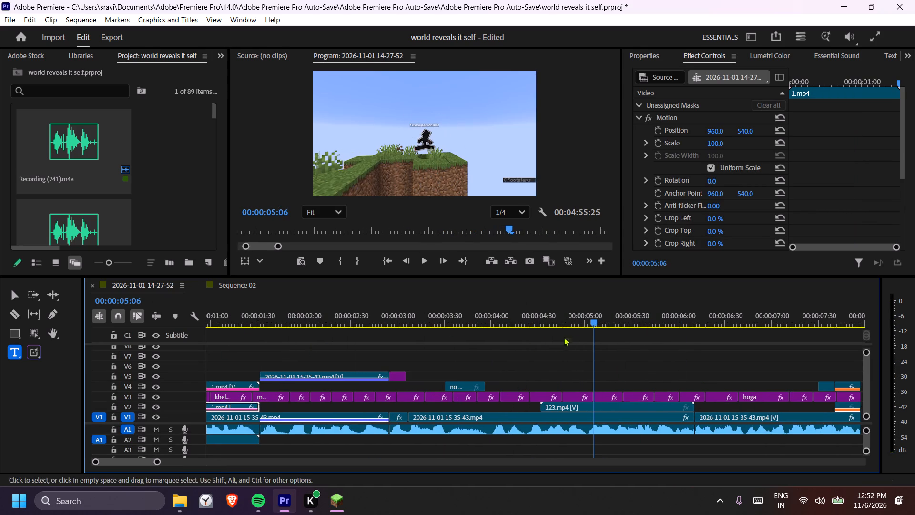
{"action": "left_click_drag", "start_coordinate": [594, 316], "coordinate": [567, 319]}
{"action": "left_click", "coordinate": [586, 407]}
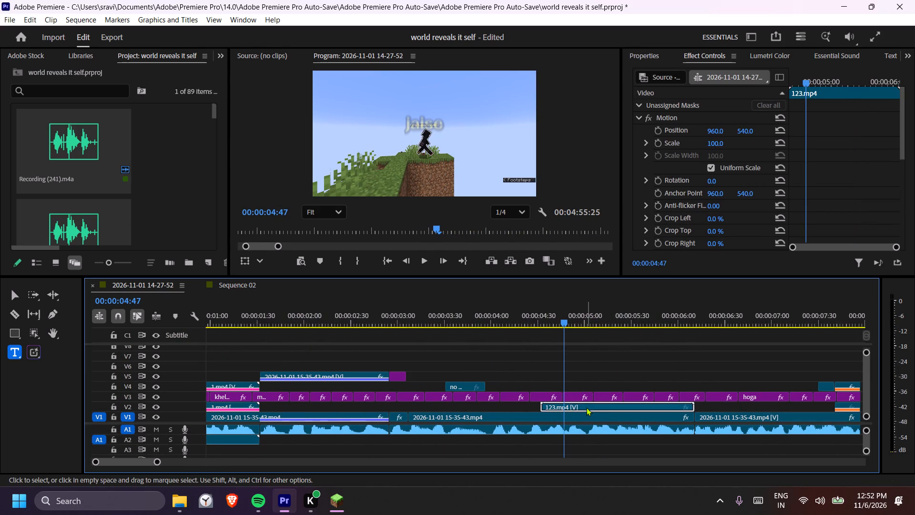
{"action": "key", "text": "ctrl+c"}
{"action": "left_click", "coordinate": [225, 283]}
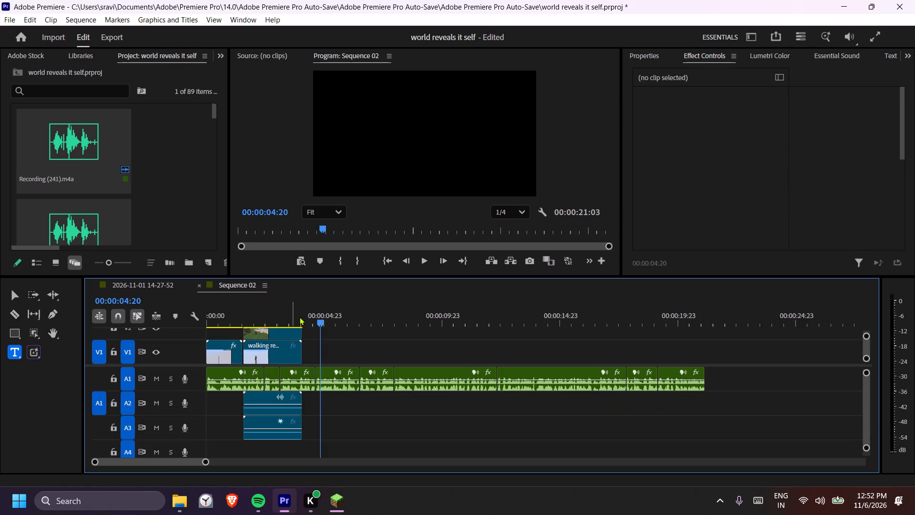
{"action": "left_click_drag", "start_coordinate": [310, 320], "coordinate": [303, 320]}
{"action": "key", "text": "ctrl+v"}
Play back the pasted 123.mp4 clip in Sequence 02 against the voiceover, up to its end at 00:00:05:16.
{"action": "left_click", "coordinate": [313, 319]}
{"action": "left_click_drag", "start_coordinate": [310, 319], "coordinate": [299, 319]}
{"action": "key", "text": "space"}
{"action": "key", "text": "space"}
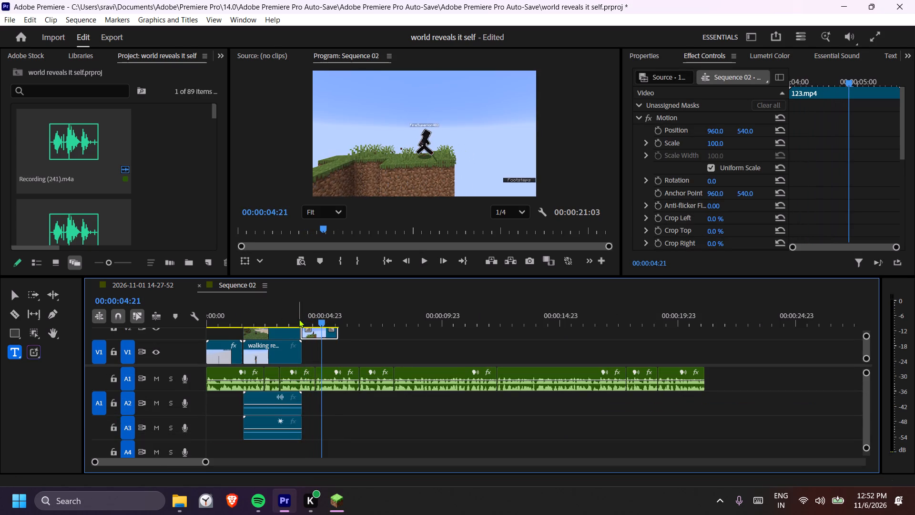
{"action": "key", "text": "space"}
{"action": "key", "text": "space"}
{"action": "key", "text": "space"}
{"action": "key", "text": "space"}
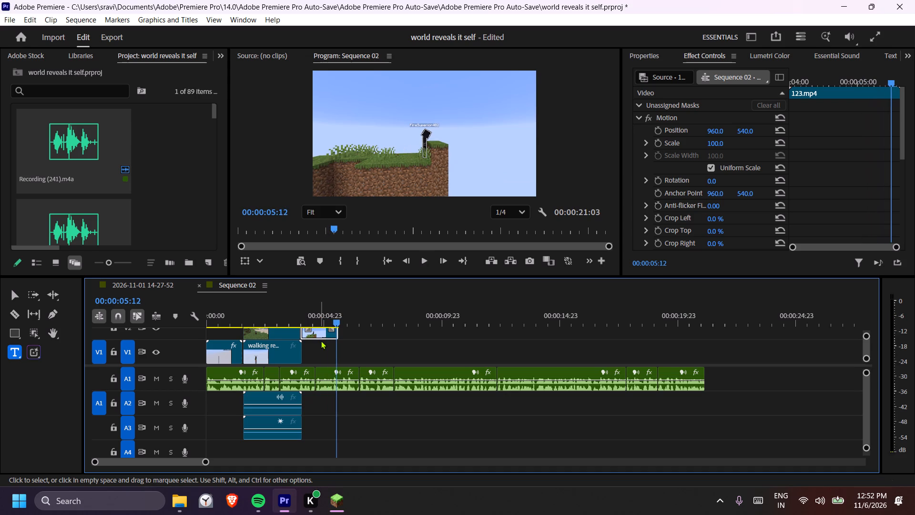
{"action": "key", "text": "space"}
{"action": "key", "text": "space"}
{"action": "key", "text": "space"}
{"action": "key", "text": "space"}
{"action": "left_click", "coordinate": [344, 316]}
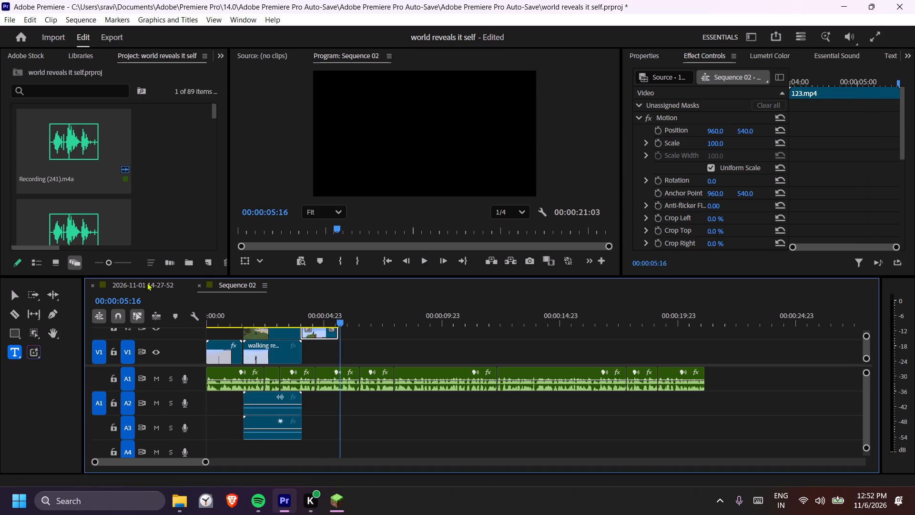
{"action": "left_click", "coordinate": [147, 282]}
{"action": "scroll", "coordinate": [576, 370], "scroll_direction": "down", "scroll_amount": 17}
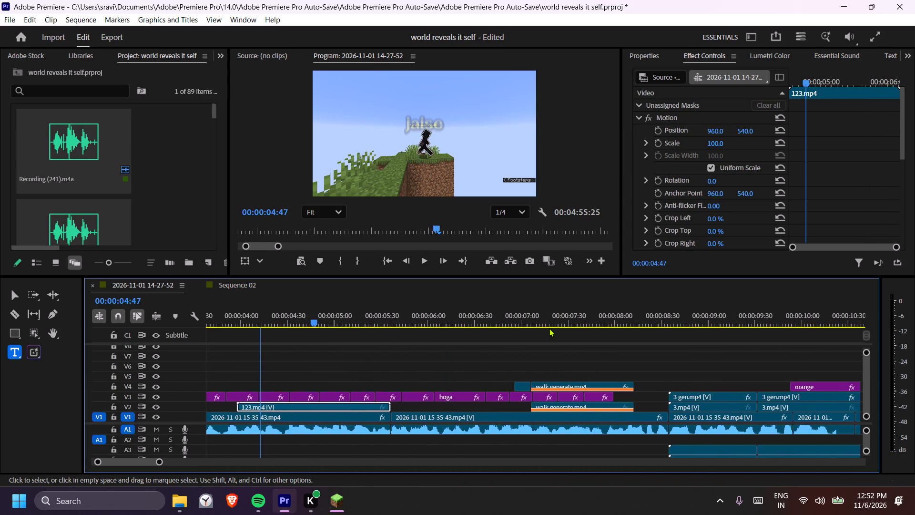
{"action": "left_click_drag", "start_coordinate": [549, 328], "coordinate": [556, 330]}
{"action": "left_click_drag", "start_coordinate": [556, 324], "coordinate": [575, 324]}
{"action": "left_click_drag", "start_coordinate": [577, 324], "coordinate": [640, 327]}
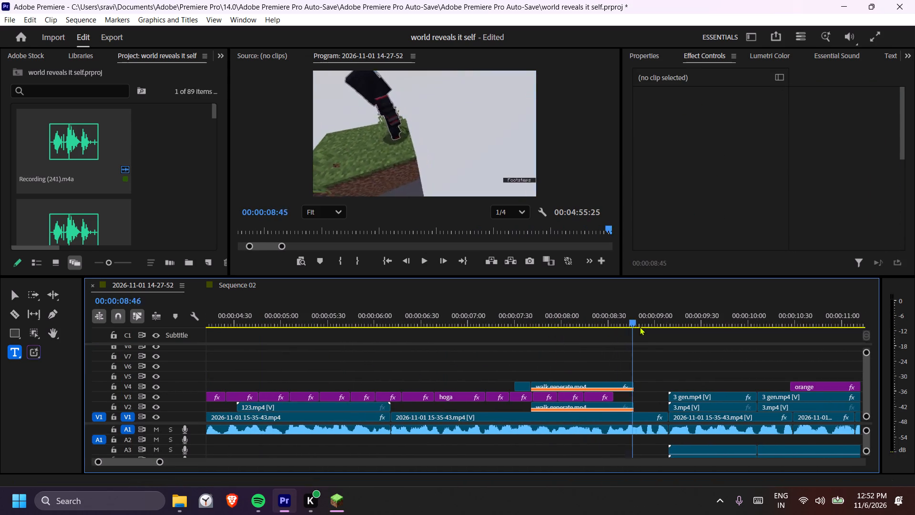
{"action": "left_click_drag", "start_coordinate": [640, 327], "coordinate": [402, 346]}
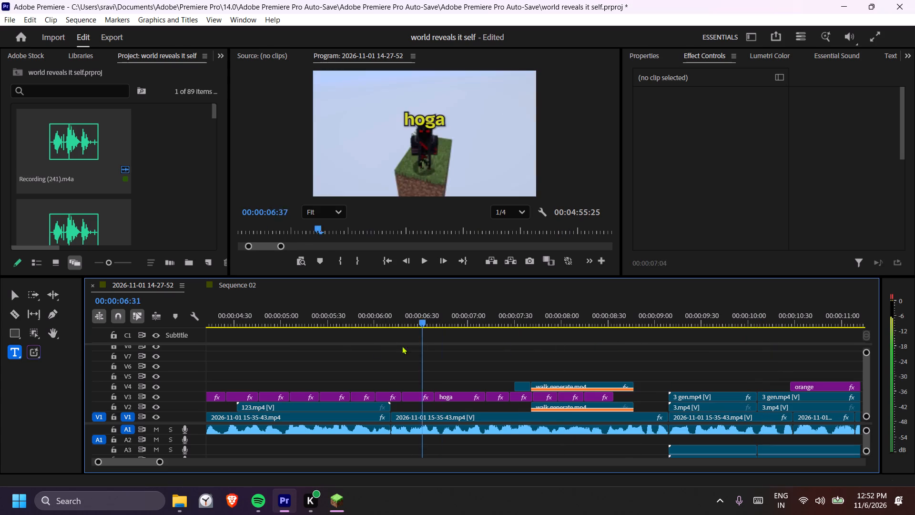
{"action": "left_click_drag", "start_coordinate": [402, 346], "coordinate": [292, 347]}
{"action": "scroll", "coordinate": [472, 359], "scroll_direction": "down", "scroll_amount": 20}
{"action": "scroll", "coordinate": [472, 359], "scroll_direction": "down", "scroll_amount": 4}
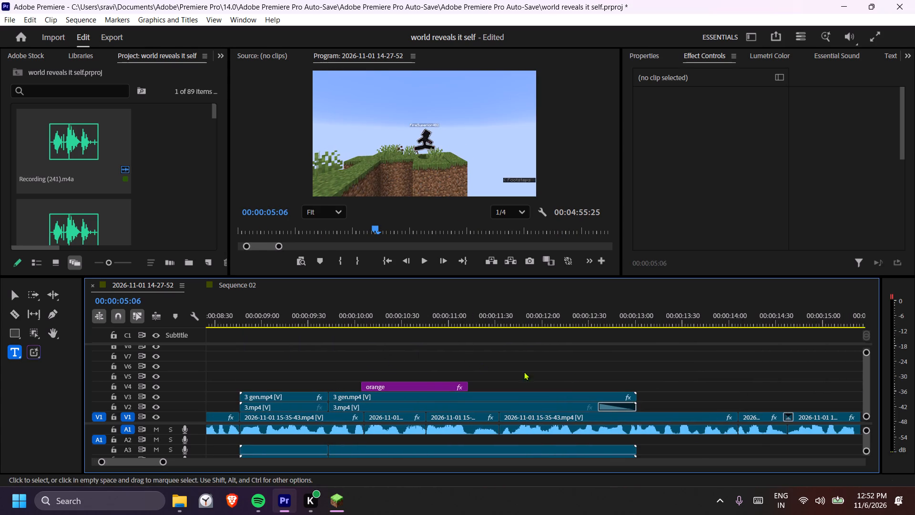
{"action": "left_click", "coordinate": [637, 369]}
{"action": "key", "text": "minus"}
{"action": "key", "text": "minus"}
{"action": "left_click_drag", "start_coordinate": [540, 320], "coordinate": [621, 326]}
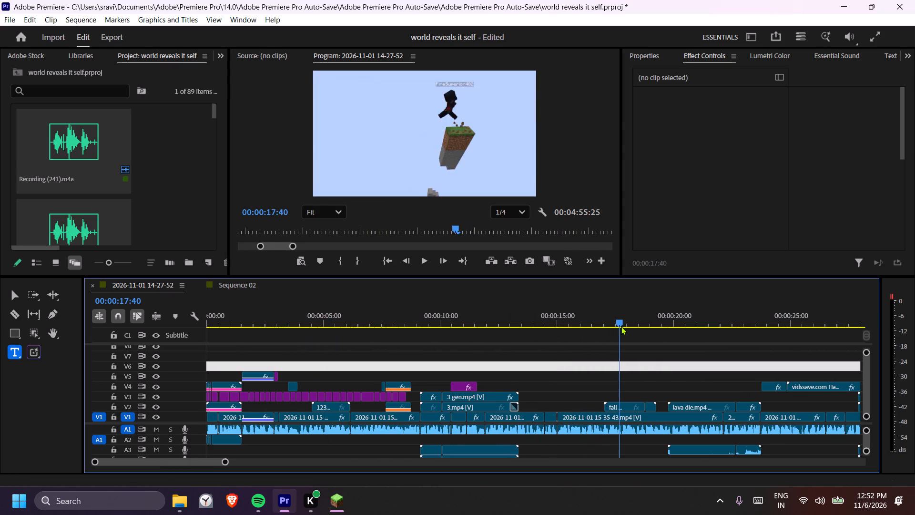
{"action": "left_click_drag", "start_coordinate": [621, 326], "coordinate": [749, 331]}
{"action": "scroll", "coordinate": [683, 352], "scroll_direction": "down", "scroll_amount": 14}
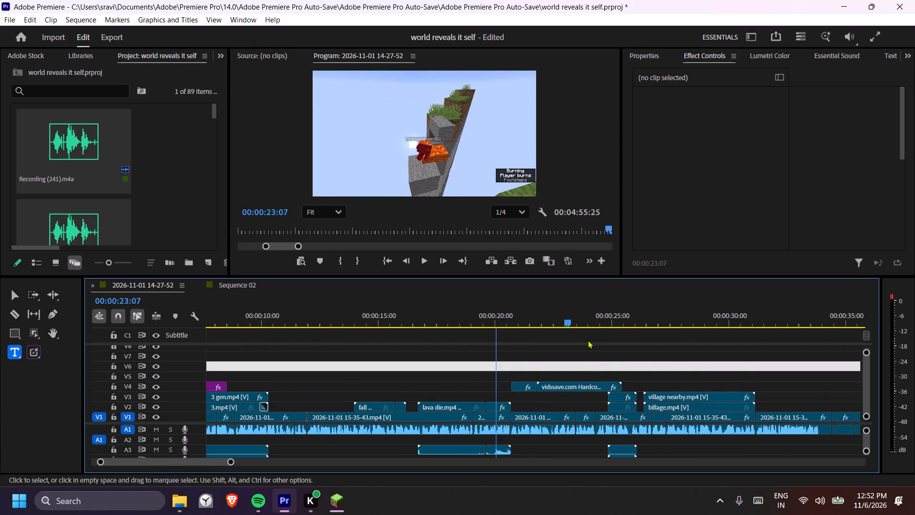
{"action": "left_click_drag", "start_coordinate": [537, 321], "coordinate": [571, 319]}
{"action": "left_click", "coordinate": [564, 387]}
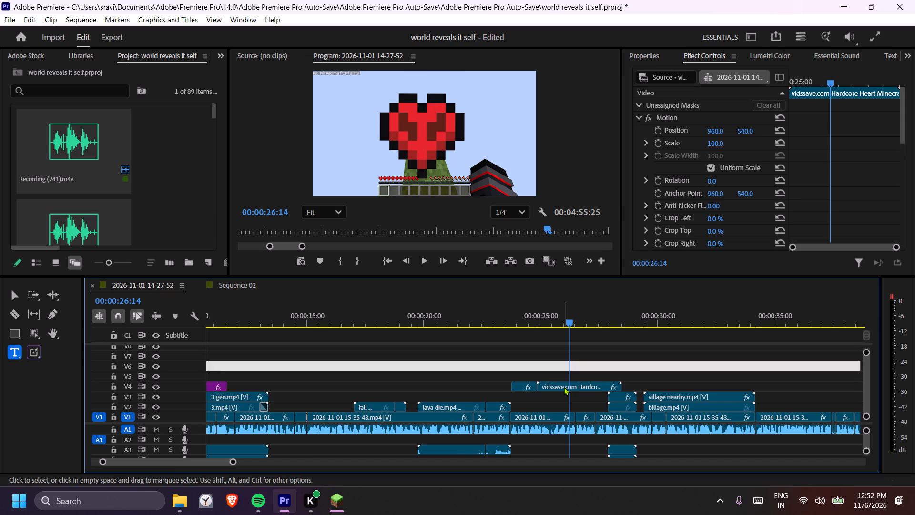
{"action": "key", "text": "ctrl+c"}
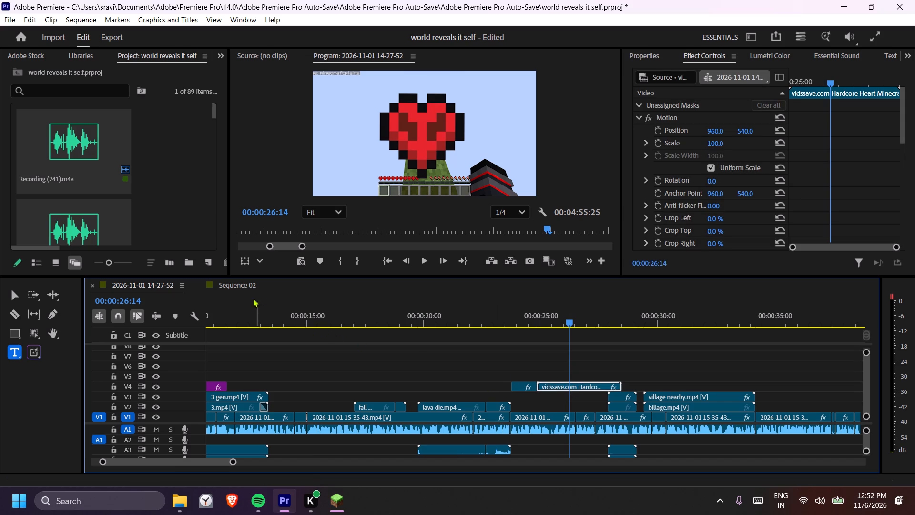
{"action": "left_click", "coordinate": [233, 282]}
{"action": "key", "text": "ctrl+v"}
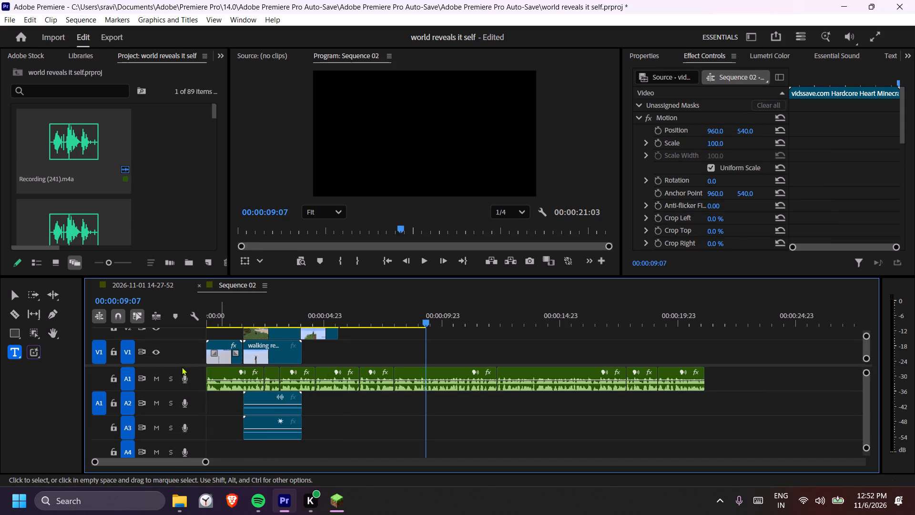
Try the pasted Hardcore Heart clip on V2 of Sequence 02 and then place it on V3 directly after 123.mp4.
{"action": "left_click_drag", "start_coordinate": [182, 366], "coordinate": [188, 408]}
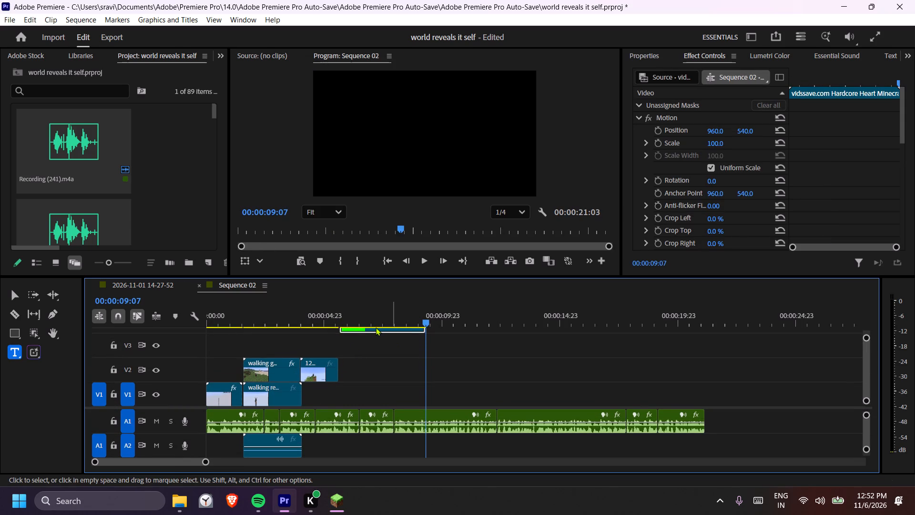
{"action": "left_click_drag", "start_coordinate": [377, 327], "coordinate": [385, 377]}
{"action": "left_click", "coordinate": [382, 332]}
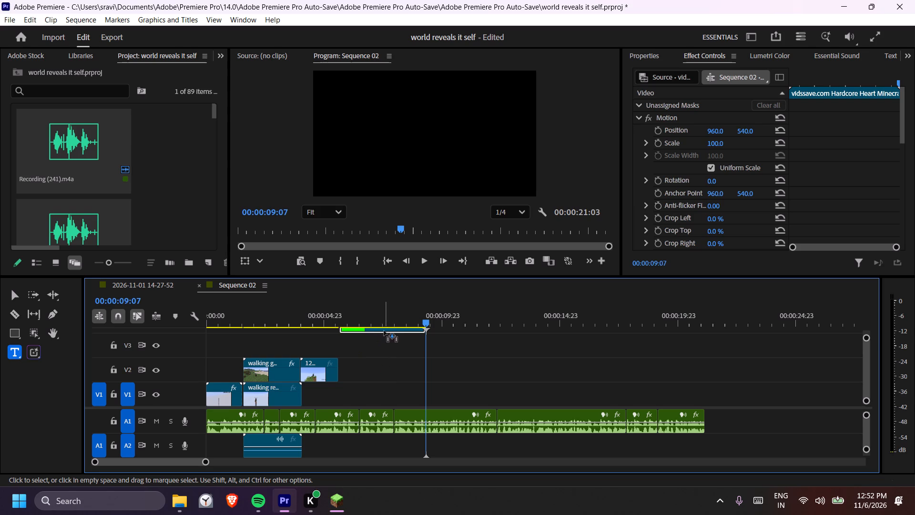
{"action": "left_click_drag", "start_coordinate": [384, 329], "coordinate": [389, 380]}
{"action": "left_click", "coordinate": [377, 324]}
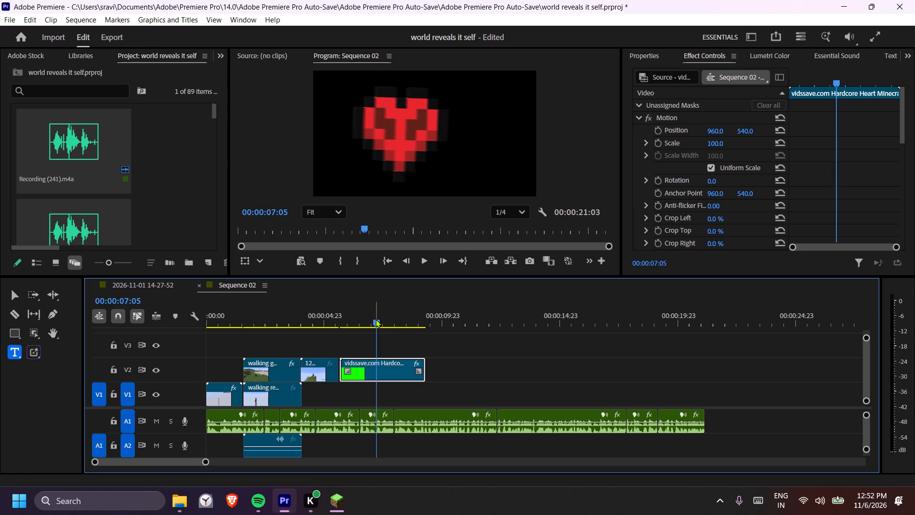
{"action": "left_click_drag", "start_coordinate": [364, 319], "coordinate": [335, 322]}
{"action": "left_click_drag", "start_coordinate": [365, 368], "coordinate": [360, 348]}
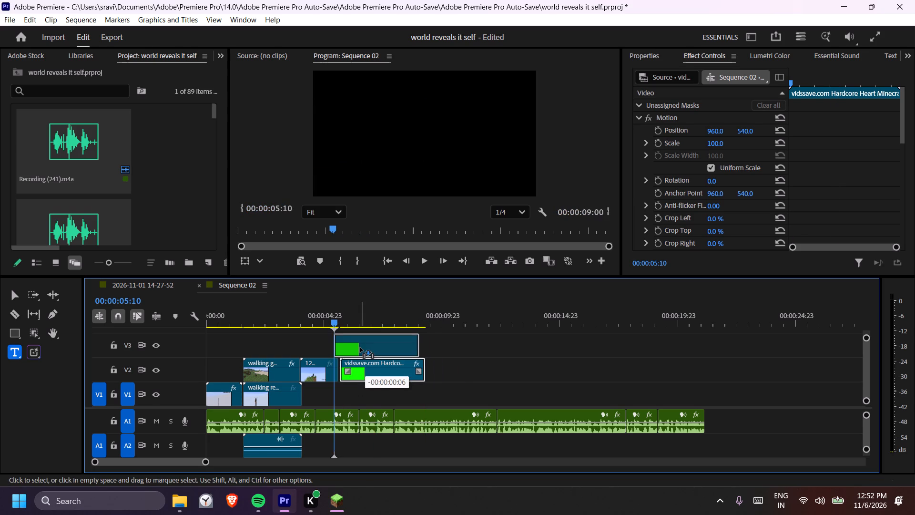
{"action": "left_click_drag", "start_coordinate": [360, 348], "coordinate": [364, 347]}
Shift Sequence 02's Hardcore Heart clip to about 00:00:08 and try to paste before it the short clip preceding it on the main sequence's V4.
{"action": "left_click", "coordinate": [141, 293]}
{"action": "left_click", "coordinate": [141, 288]}
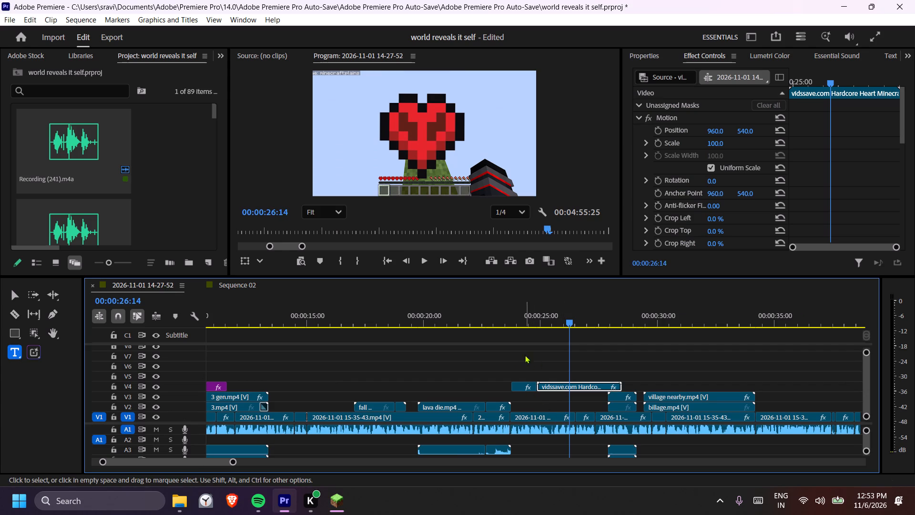
{"action": "left_click", "coordinate": [523, 319]}
{"action": "key", "text": "space"}
{"action": "key", "text": "space"}
{"action": "left_click", "coordinate": [523, 319]}
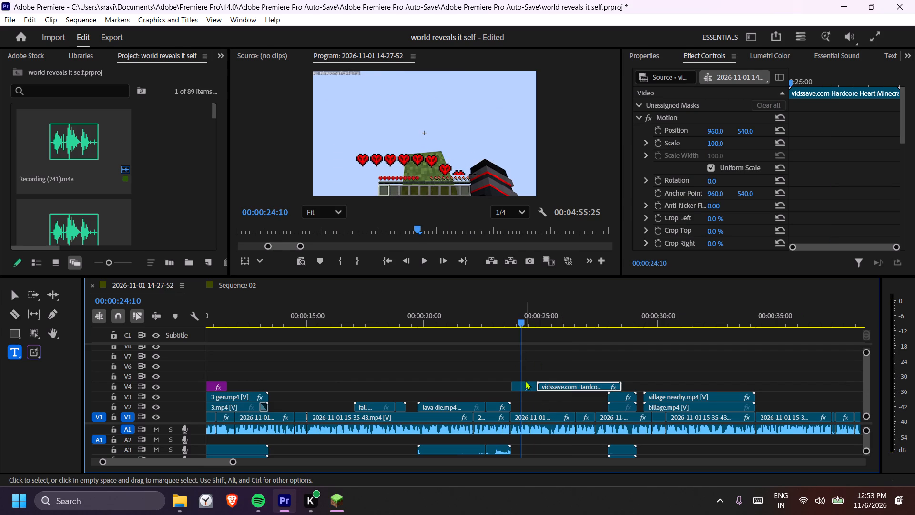
{"action": "left_click", "coordinate": [525, 383]}
{"action": "key", "text": "ctrl+c"}
{"action": "left_click", "coordinate": [226, 283]}
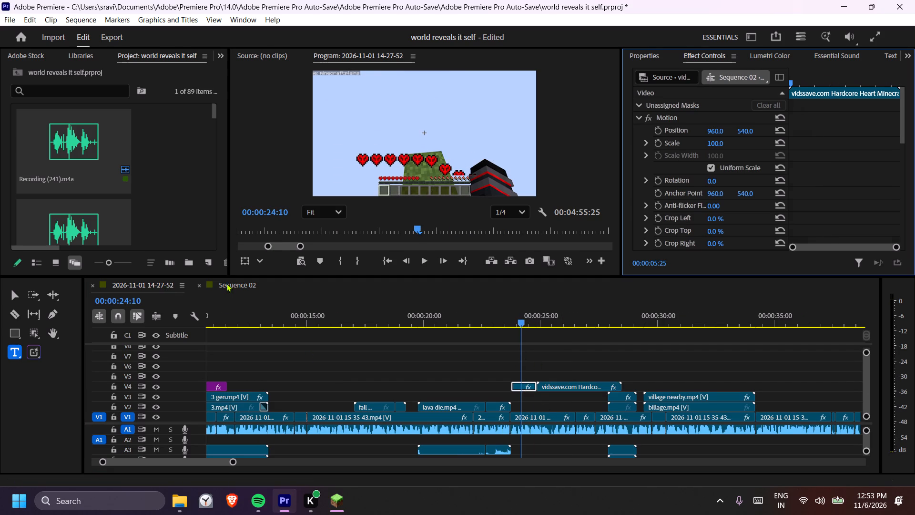
{"action": "left_click_drag", "start_coordinate": [363, 339], "coordinate": [414, 343]}
{"action": "left_click", "coordinate": [337, 320]}
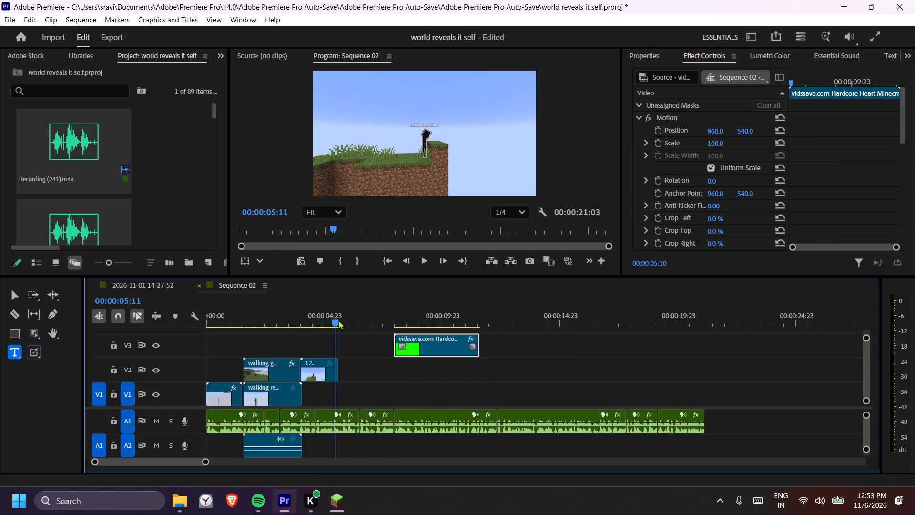
{"action": "key", "text": "ctrl+v"}
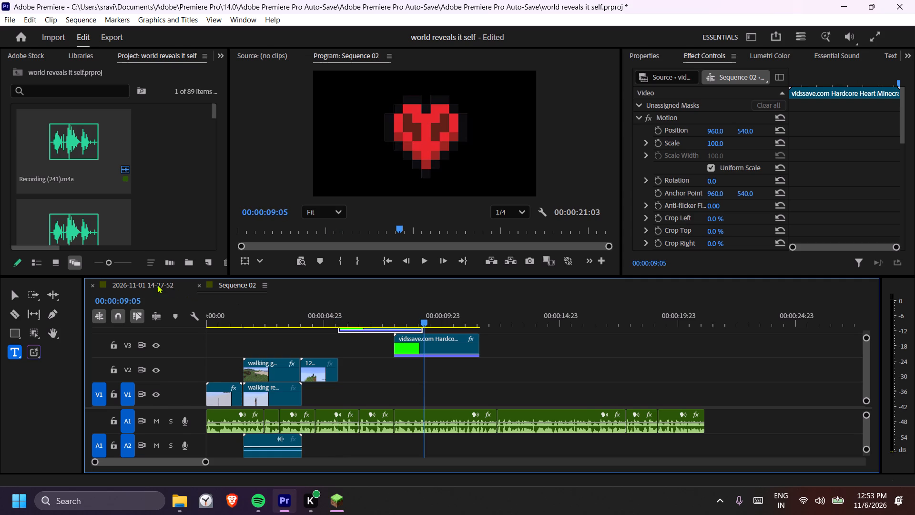
{"action": "left_click", "coordinate": [157, 285]}
{"action": "left_click", "coordinate": [534, 412]}
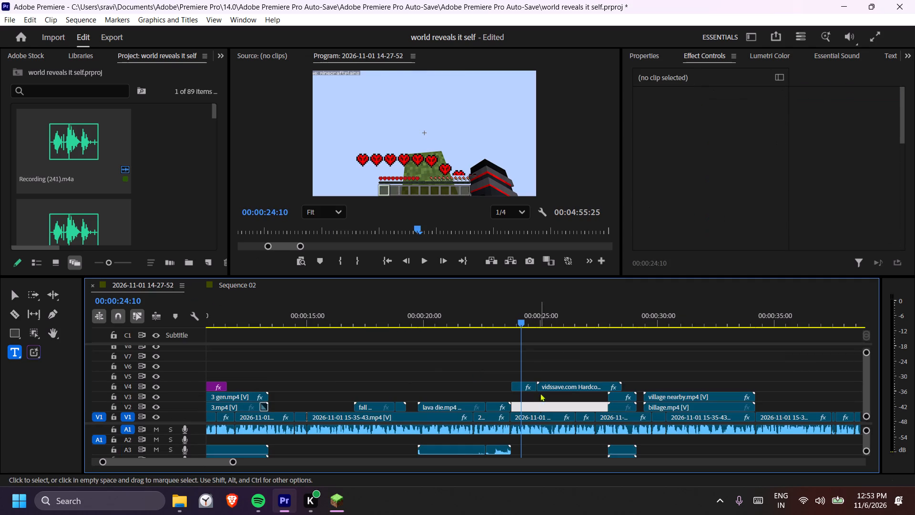
{"action": "left_click", "coordinate": [226, 288]}
Switch to Minecraft, dismiss the walking gen.mp4 export notice and exit the replay to the title screen.
{"action": "left_click", "coordinate": [335, 494]}
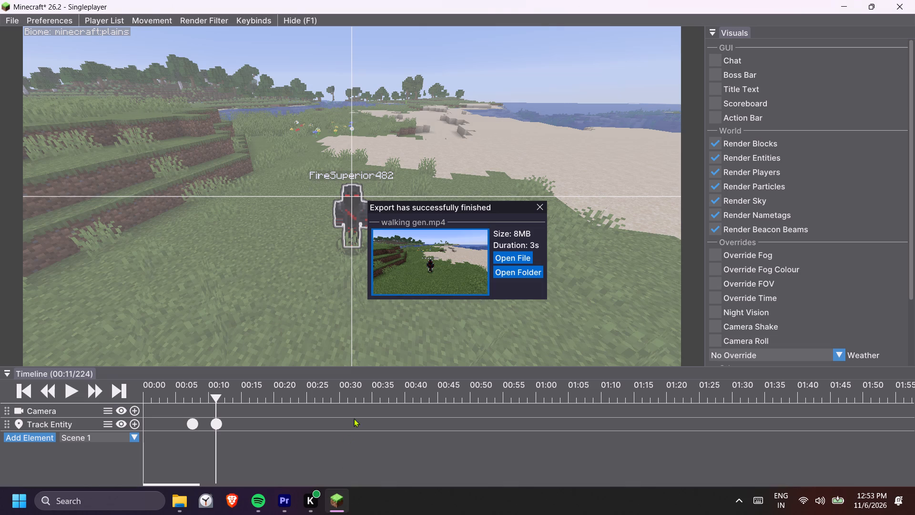
{"action": "left_click", "coordinate": [539, 209]}
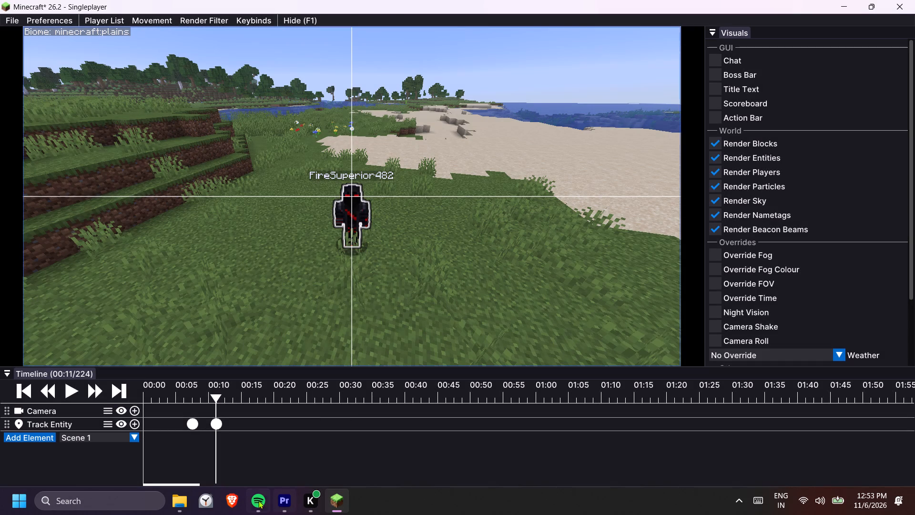
{"action": "key", "text": "Escape"}
{"action": "left_click", "coordinate": [380, 222]}
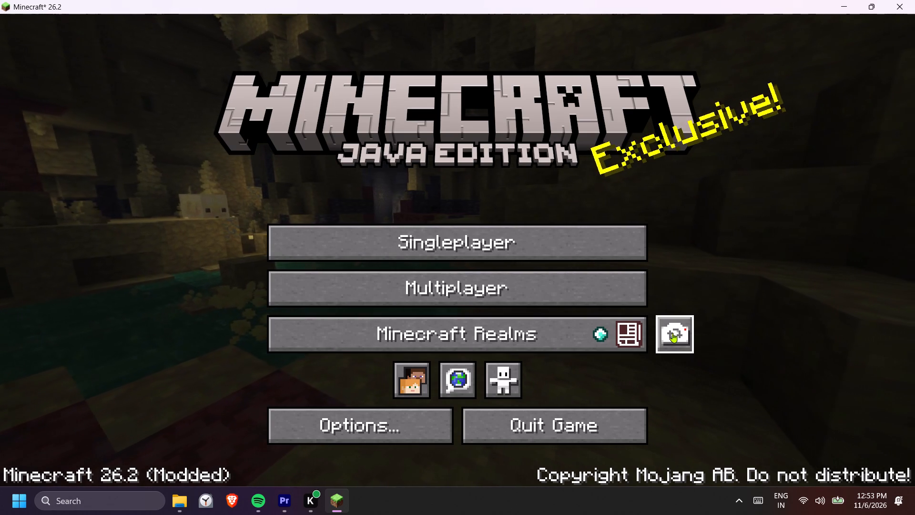
Move walkreveal-1.1.1.jar out of the temp folder back into the .minecraft mods folder and minimise the folder window.
{"action": "left_click", "coordinate": [178, 504]}
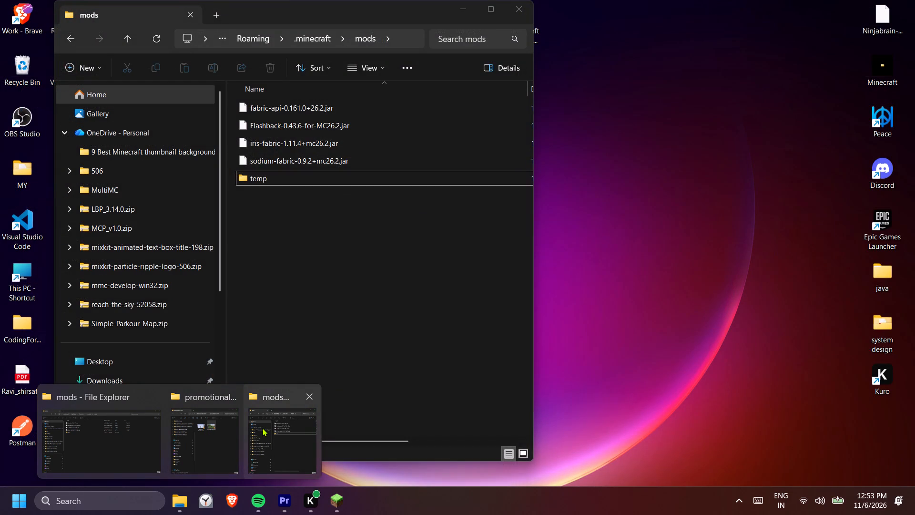
{"action": "left_click", "coordinate": [262, 428]}
{"action": "double_click", "coordinate": [287, 175]}
{"action": "left_click_drag", "start_coordinate": [264, 103], "coordinate": [302, 45]}
{"action": "left_click", "coordinate": [71, 41]}
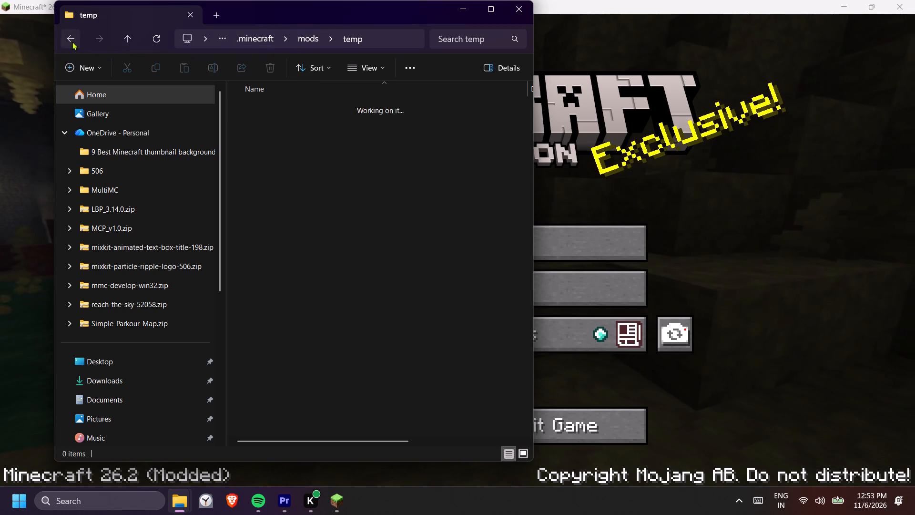
{"action": "left_click", "coordinate": [467, 10]}
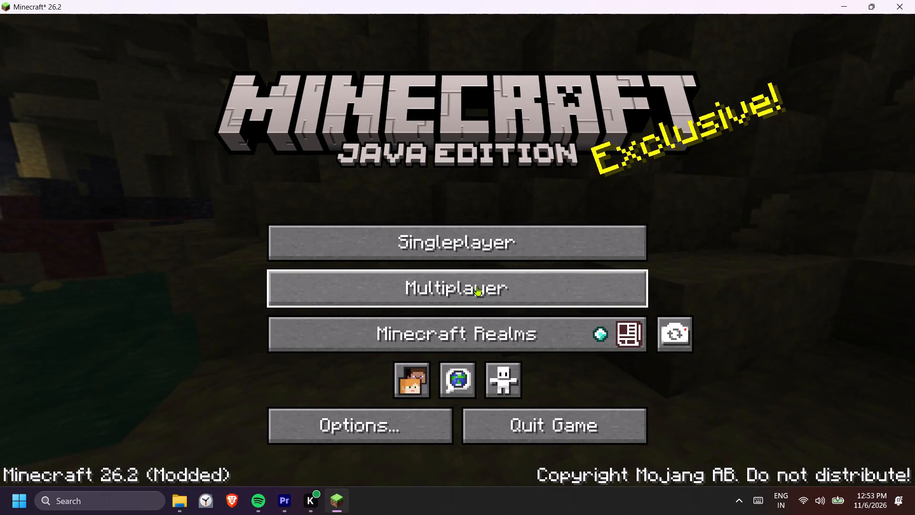
In the 123456 replay, delete both Track Entity keyframes and view the scene around the player at 00:13.
{"action": "left_click", "coordinate": [669, 327]}
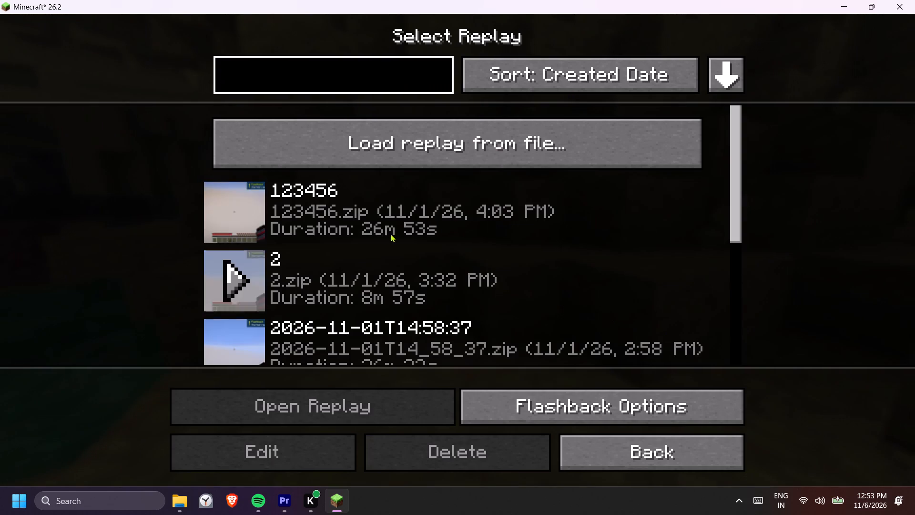
{"action": "left_click", "coordinate": [252, 201]}
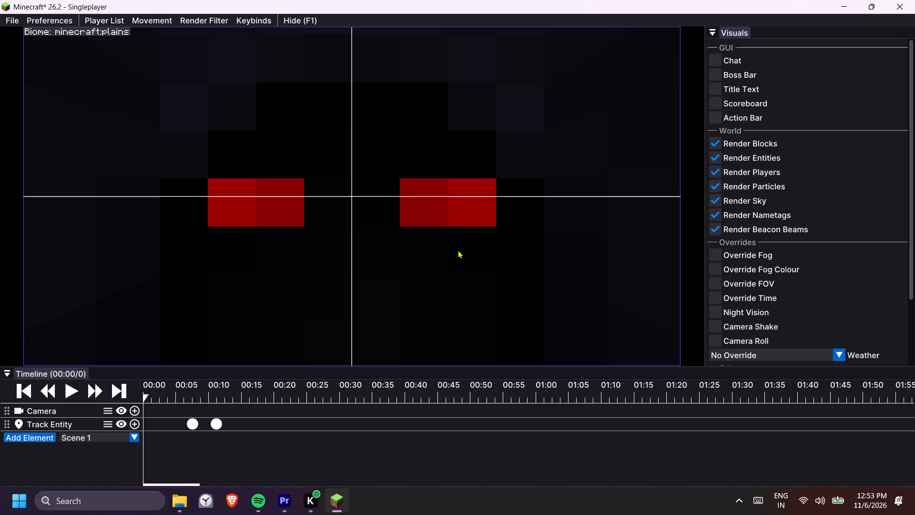
{"action": "left_click_drag", "start_coordinate": [206, 382], "coordinate": [216, 382]}
{"action": "left_click", "coordinate": [214, 420]}
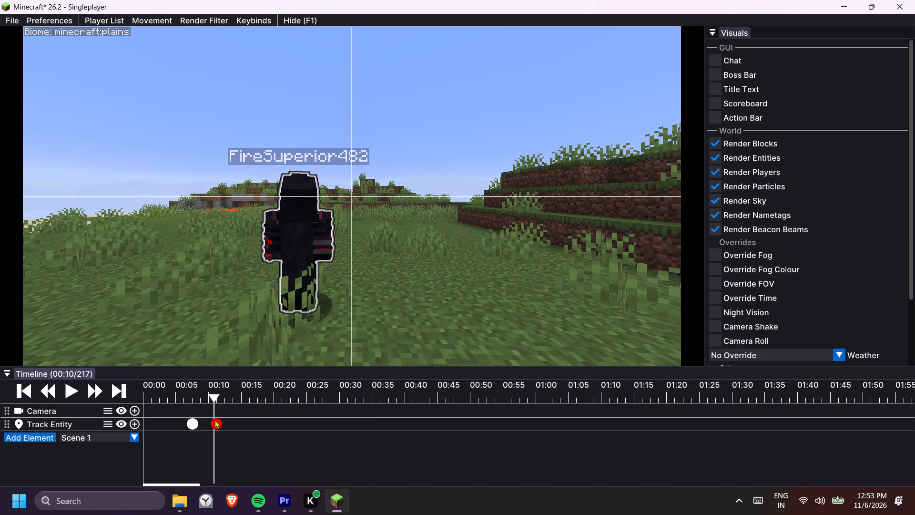
{"action": "key", "text": "Delete"}
{"action": "left_click", "coordinate": [196, 420]}
{"action": "key", "text": "Delete"}
{"action": "left_click_drag", "start_coordinate": [214, 397], "coordinate": [230, 397]}
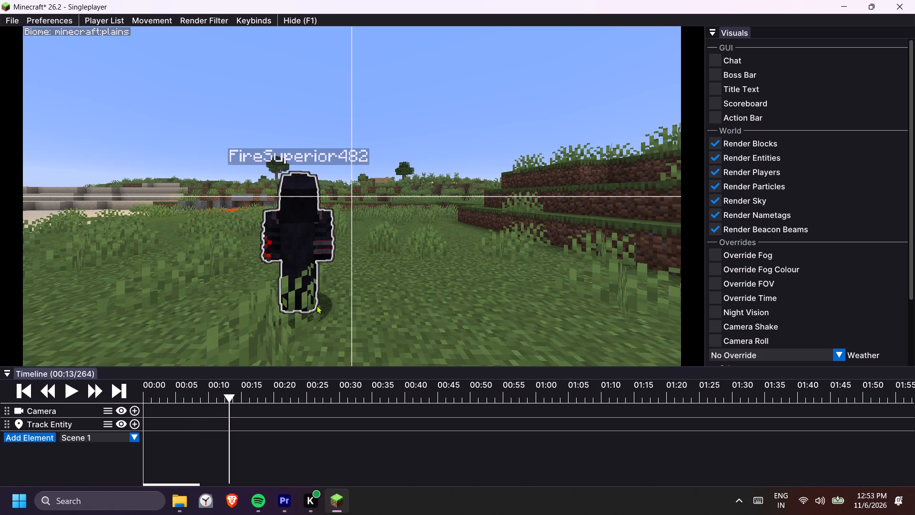
{"action": "left_click_drag", "start_coordinate": [417, 257], "coordinate": [457, 250]}
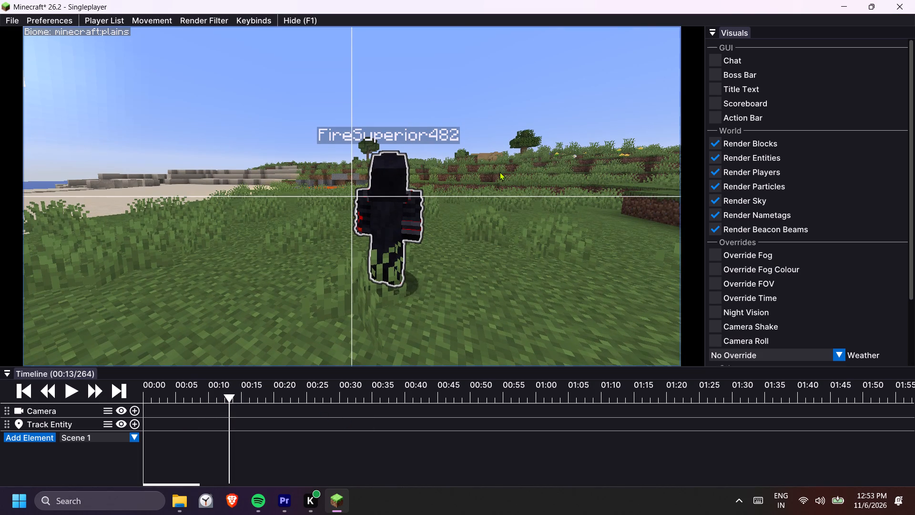
Quit Minecraft from the replay and relaunch it in TLauncher with Release fabric-loader-0.20.1-26.2, then minimise the launcher.
{"action": "key", "text": "Escape"}
{"action": "left_click", "coordinate": [391, 223]}
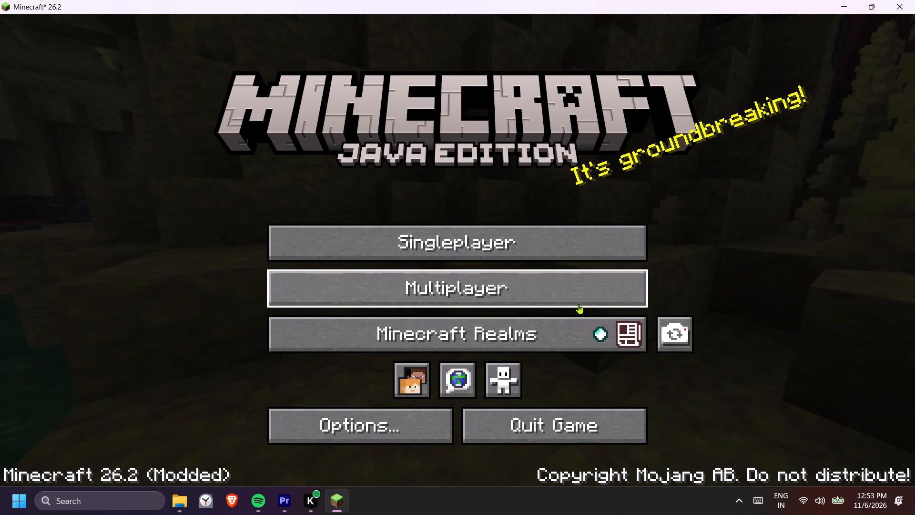
{"action": "left_click", "coordinate": [537, 424]}
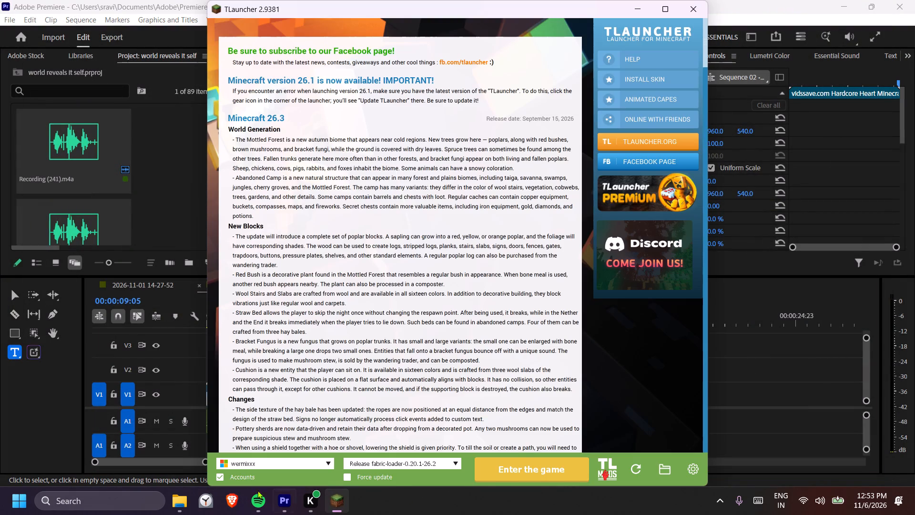
{"action": "left_click", "coordinate": [172, 502]}
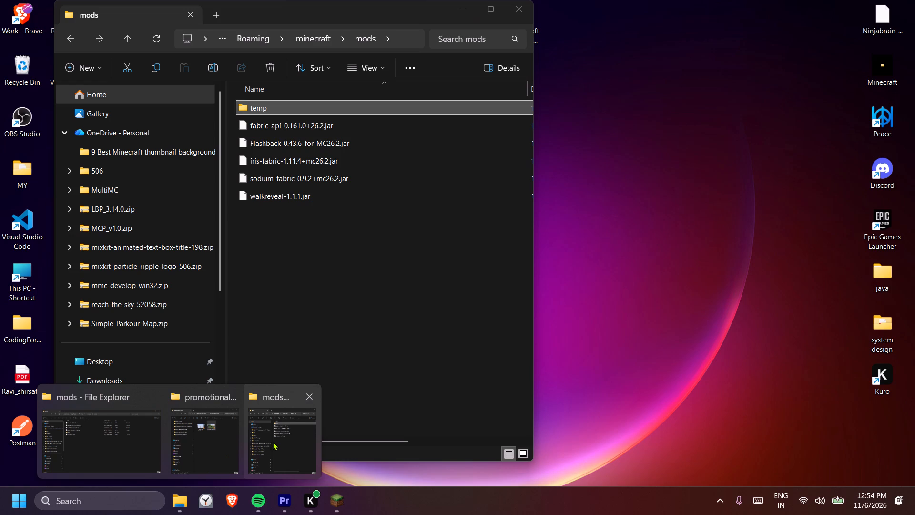
{"action": "left_click", "coordinate": [333, 510]}
{"action": "left_click", "coordinate": [529, 470]}
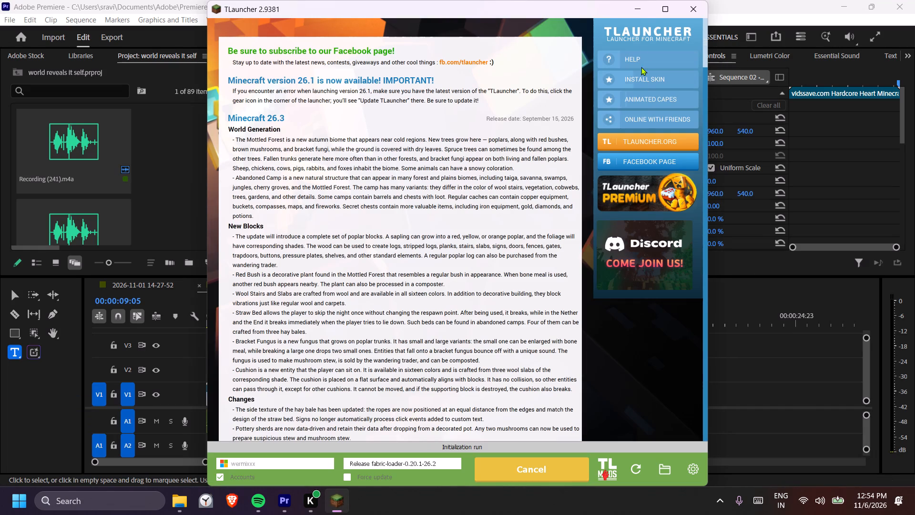
{"action": "left_click", "coordinate": [635, 12]}
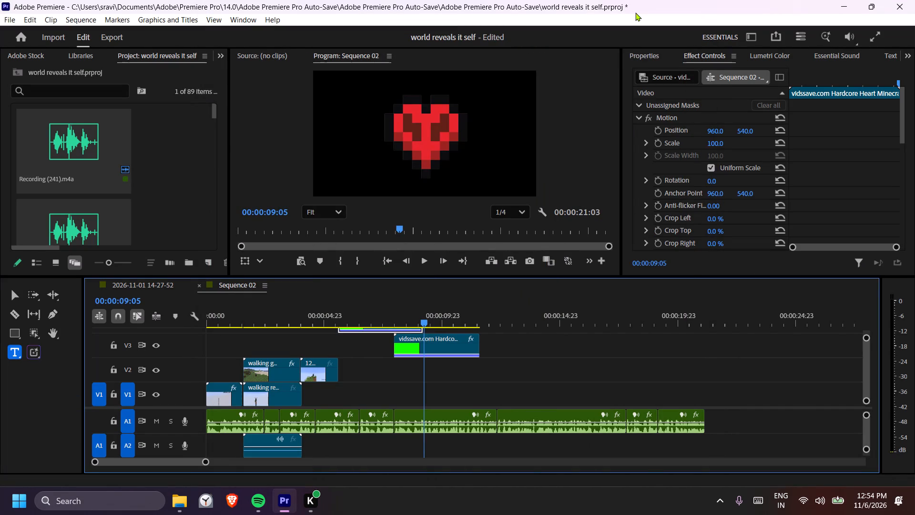
Play Sequence 02 from the start through the opening clips and the heart animation to review the edit so far.
{"action": "left_click_drag", "start_coordinate": [247, 314], "coordinate": [191, 323]}
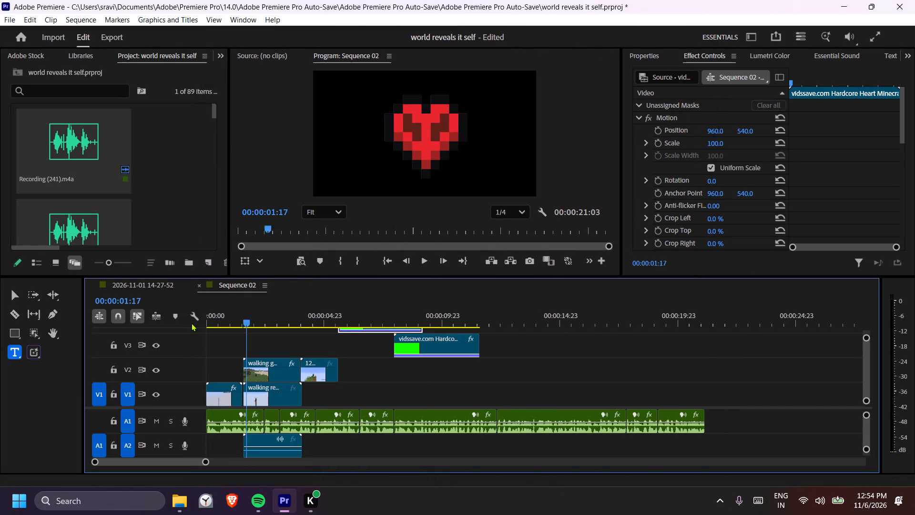
{"action": "left_click_drag", "start_coordinate": [191, 323], "coordinate": [191, 324]}
{"action": "key", "text": "space"}
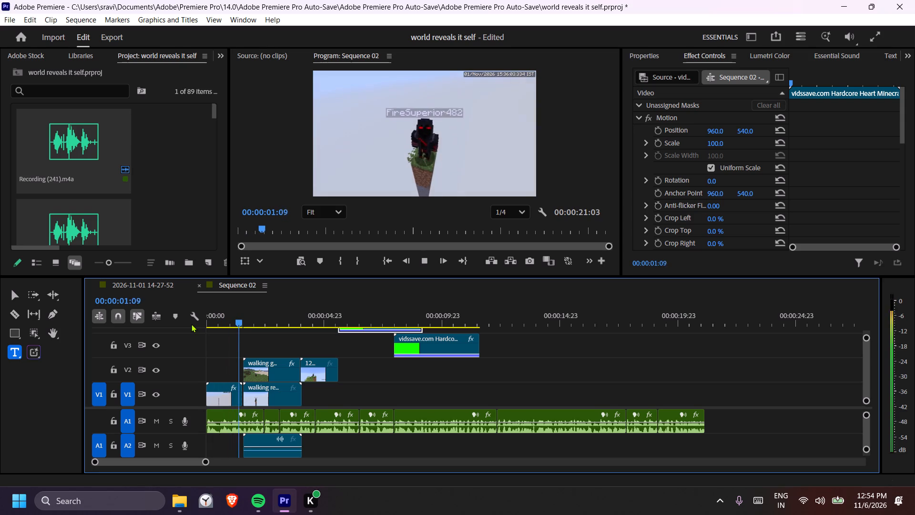
{"action": "key", "text": "space"}
{"action": "key", "text": "space"}
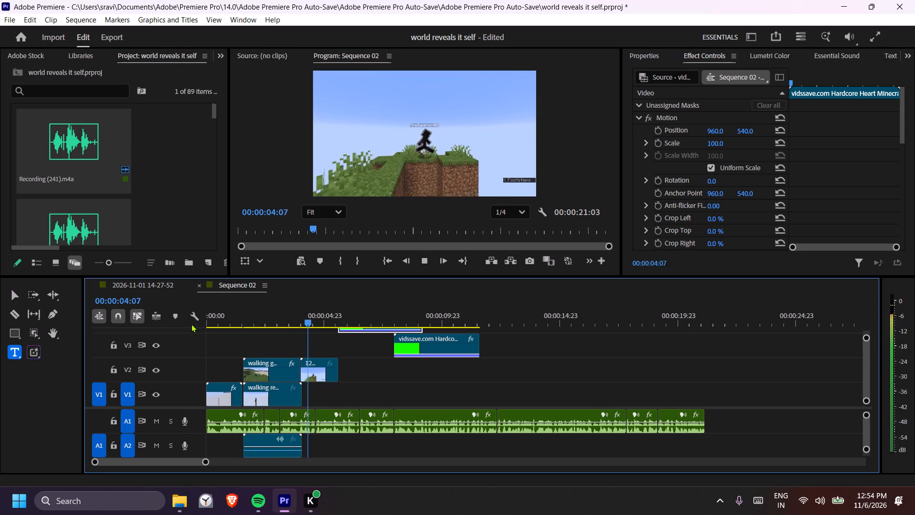
{"action": "key", "text": "space"}
{"action": "key", "text": "space"}
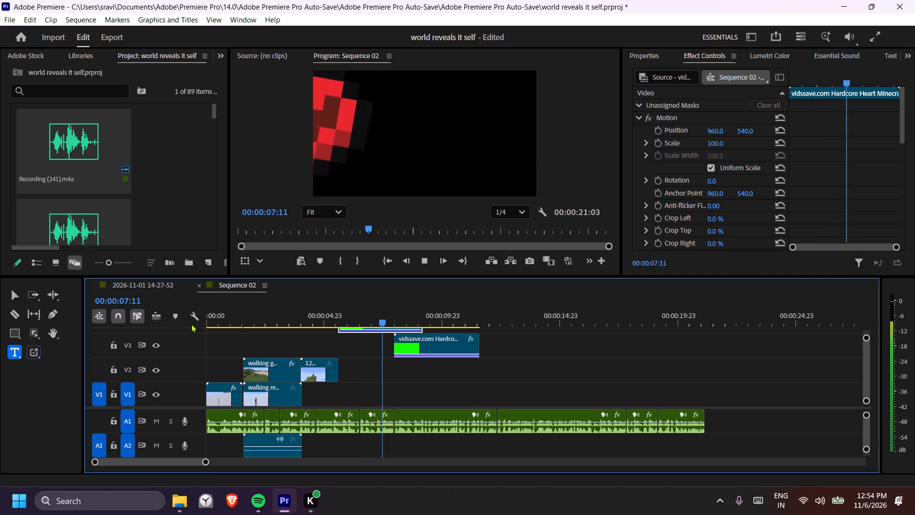
{"action": "key", "text": "space"}
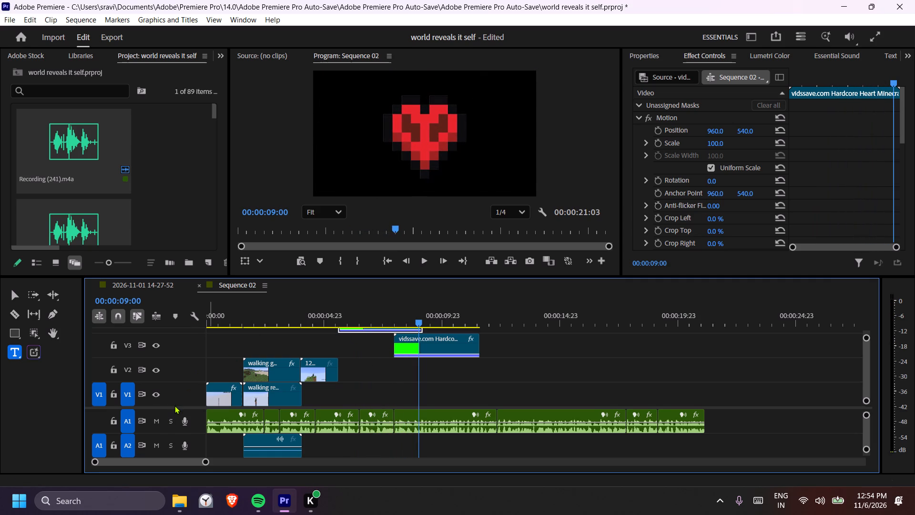
Enlarge the video track area and delete the heart animation clip on V4 of Sequence 02.
{"action": "left_click_drag", "start_coordinate": [174, 408], "coordinate": [180, 434]}
{"action": "left_click", "coordinate": [379, 342]}
{"action": "key", "text": "Delete"}
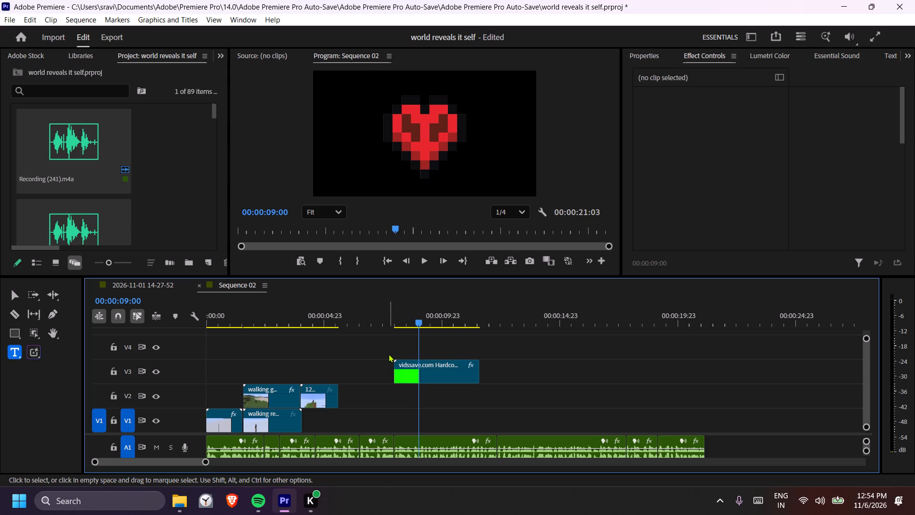
{"action": "left_click", "coordinate": [123, 286]}
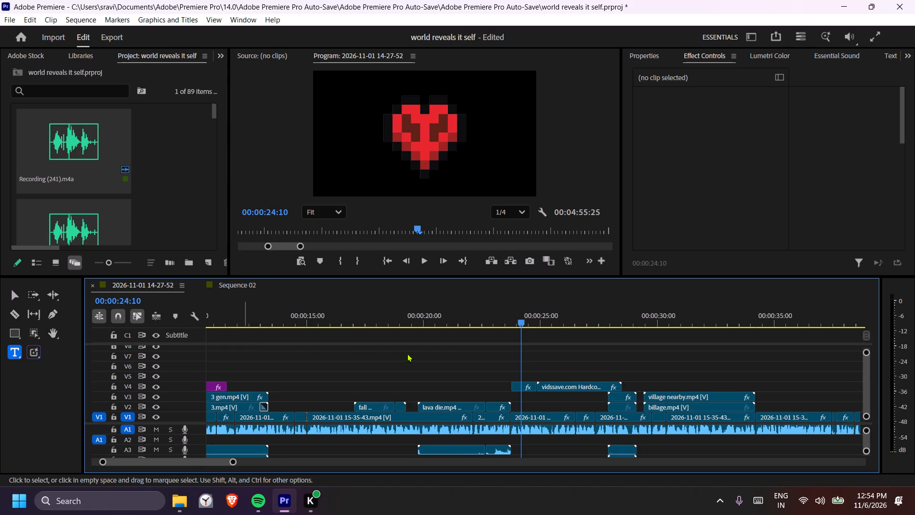
{"action": "left_click", "coordinate": [521, 321]}
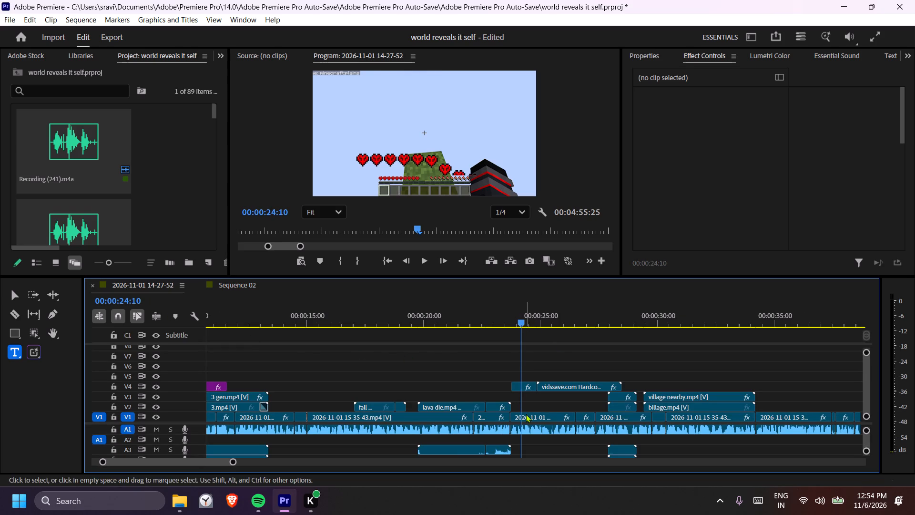
{"action": "left_click", "coordinate": [528, 416]}
{"action": "left_click", "coordinate": [153, 417]}
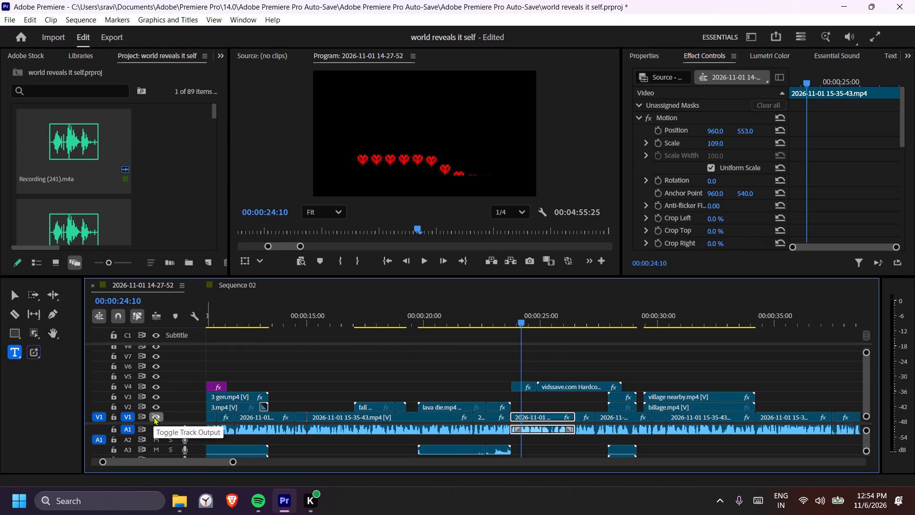
{"action": "left_click", "coordinate": [153, 417]}
{"action": "left_click", "coordinate": [155, 388]}
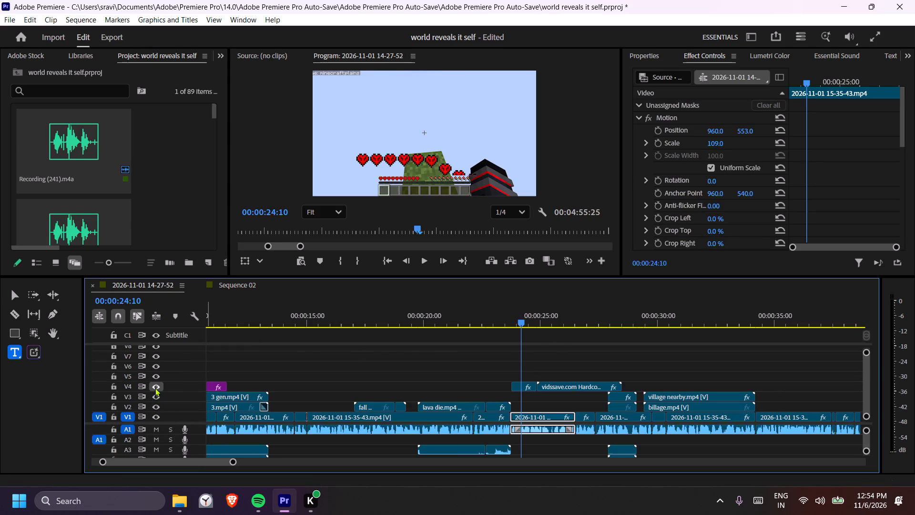
{"action": "left_click", "coordinate": [155, 388]}
{"action": "left_click", "coordinate": [155, 388]}
{"action": "left_click", "coordinate": [155, 388]}
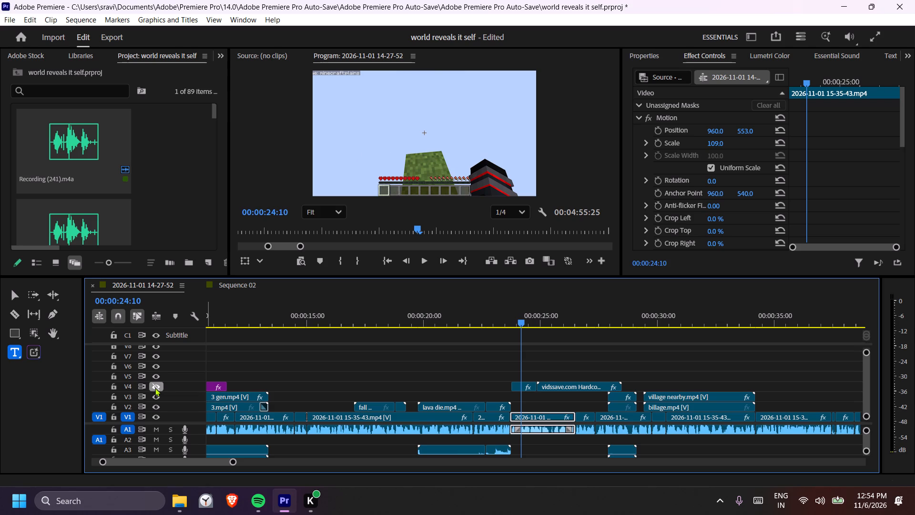
{"action": "left_click", "coordinate": [518, 389]}
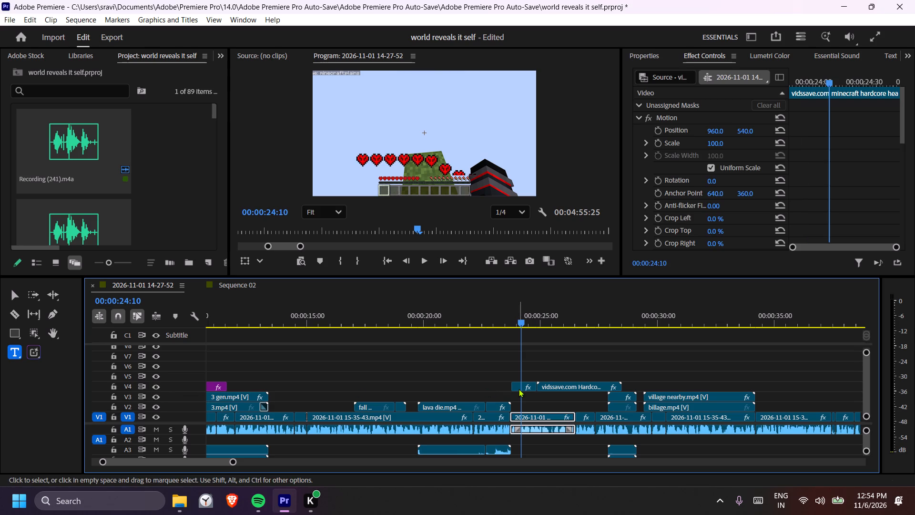
{"action": "key", "text": "ctrl+c"}
{"action": "left_click", "coordinate": [236, 289]}
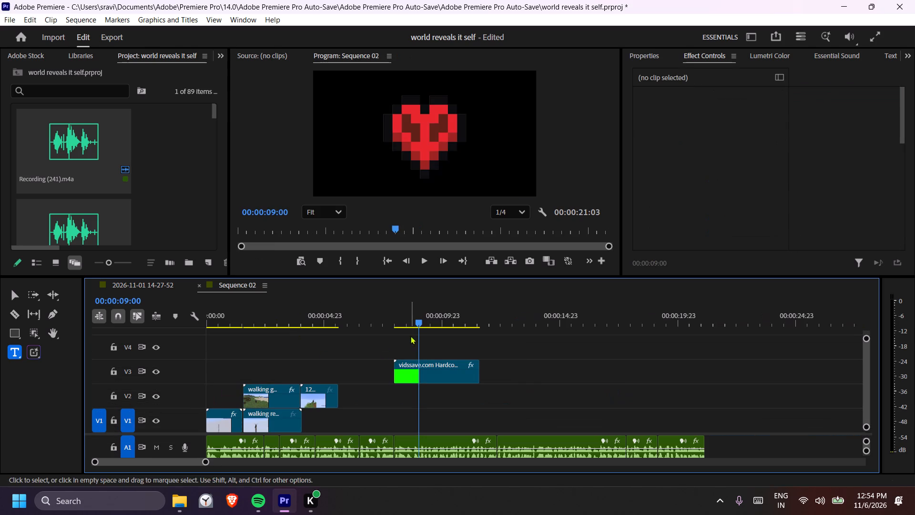
{"action": "left_click_drag", "start_coordinate": [414, 315], "coordinate": [340, 320]}
{"action": "key", "text": "ctrl+v"}
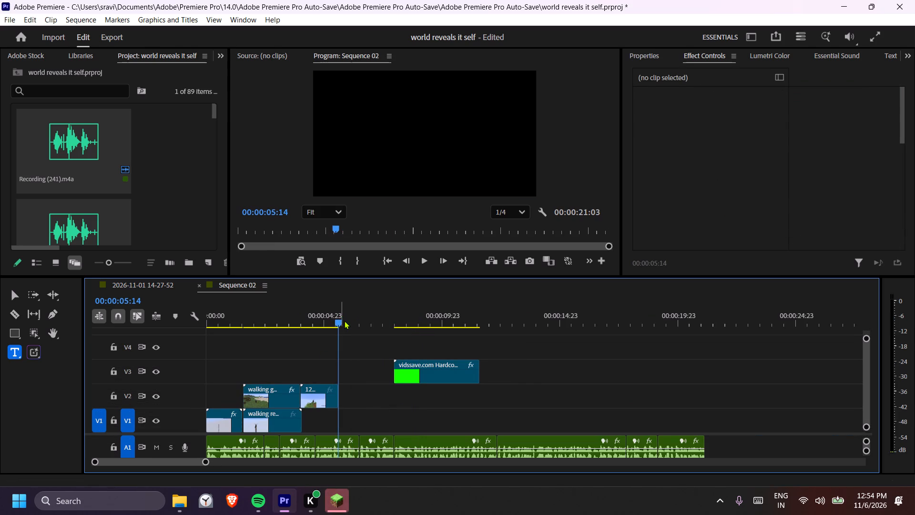
{"action": "left_click", "coordinate": [344, 320]}
{"action": "key", "text": "space"}
{"action": "key", "text": "space"}
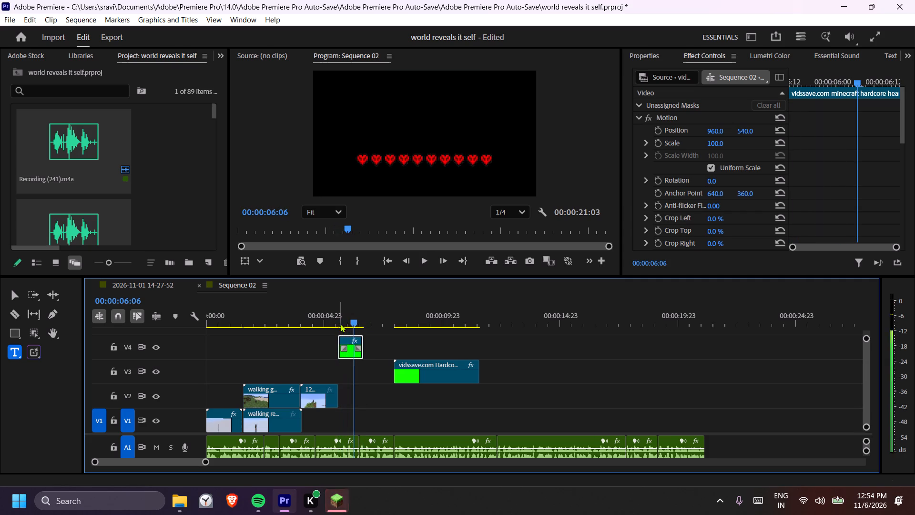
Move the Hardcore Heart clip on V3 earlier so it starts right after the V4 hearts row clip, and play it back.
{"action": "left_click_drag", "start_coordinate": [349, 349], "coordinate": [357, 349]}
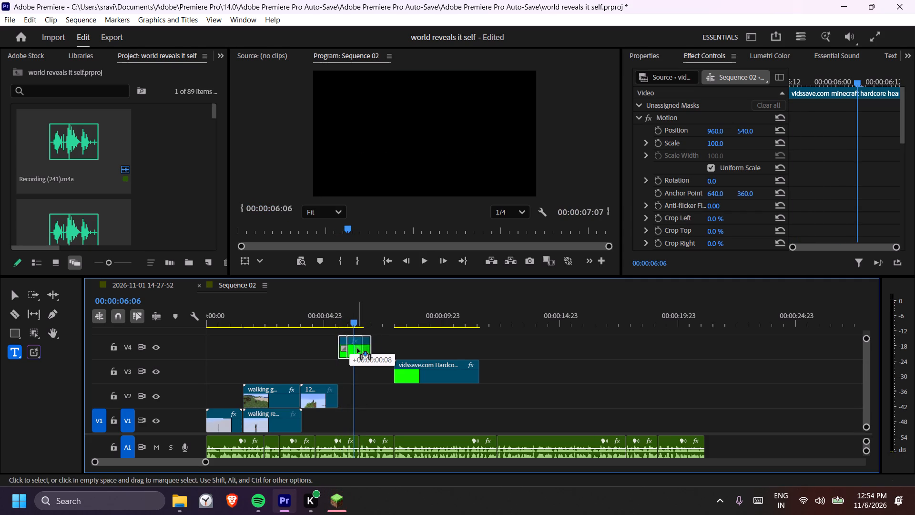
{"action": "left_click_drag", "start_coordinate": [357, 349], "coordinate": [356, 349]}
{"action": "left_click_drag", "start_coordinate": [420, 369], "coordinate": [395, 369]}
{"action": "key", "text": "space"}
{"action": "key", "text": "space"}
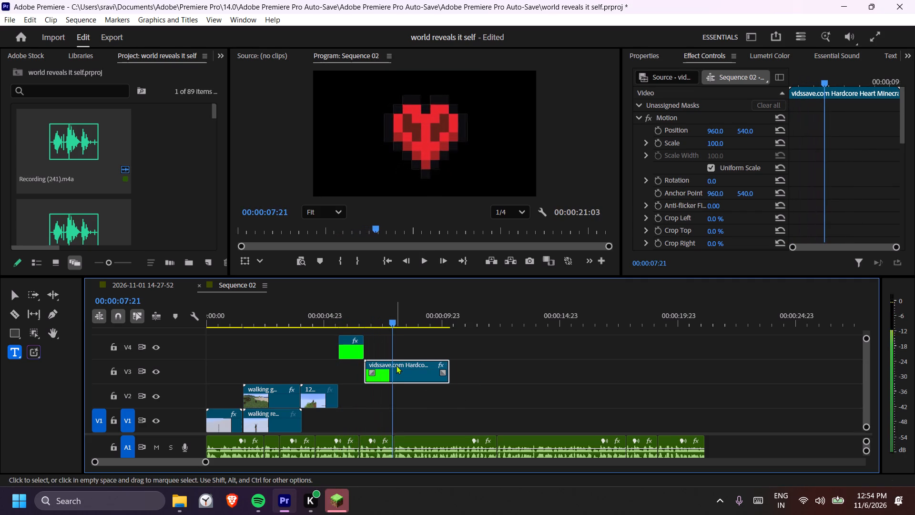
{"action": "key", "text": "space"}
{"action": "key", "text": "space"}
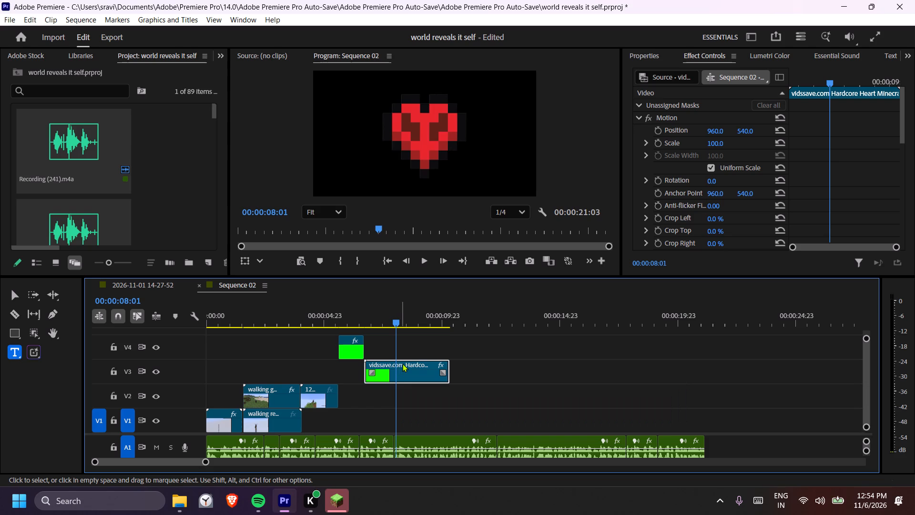
Delete the Hardcore Heart clip from V3 and play Sequence 02 over the hearts row clip to its end at 00:00:06:16.
{"action": "left_click", "coordinate": [396, 320]}
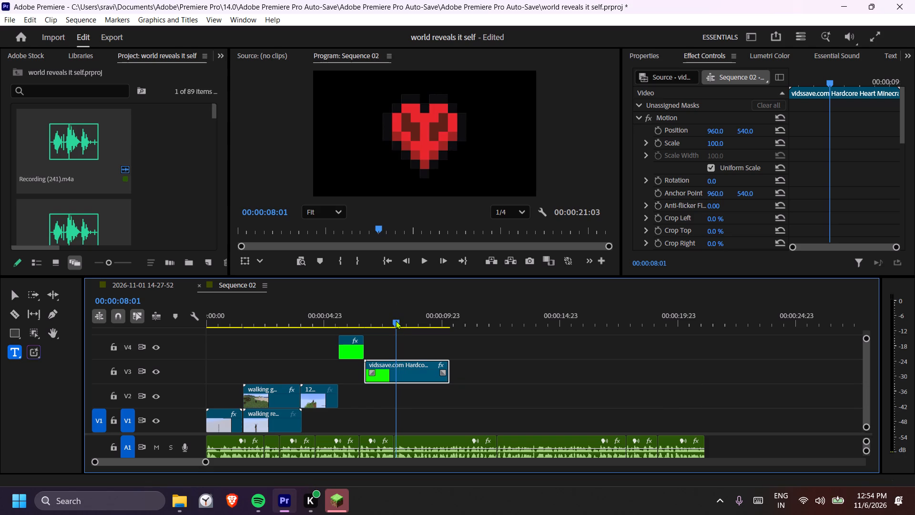
{"action": "key", "text": "c"}
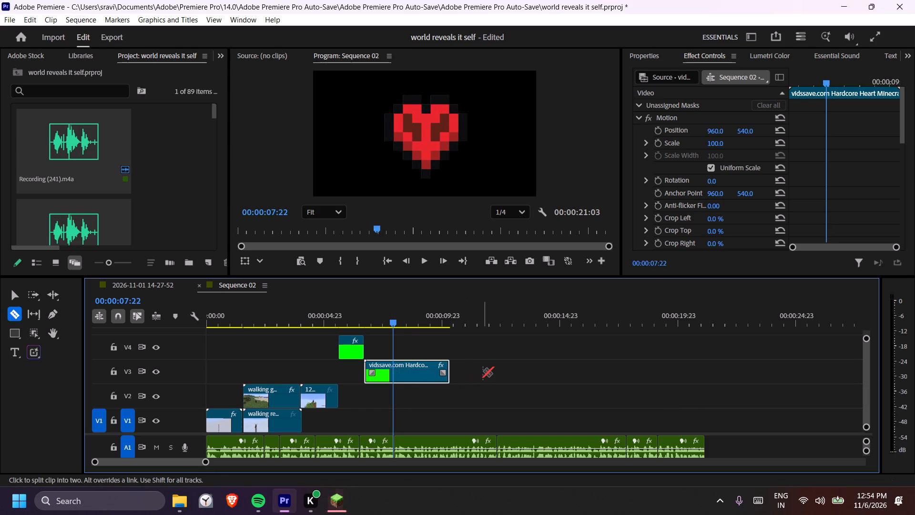
{"action": "key", "text": "t"}
{"action": "left_click", "coordinate": [399, 382]}
{"action": "left_click", "coordinate": [405, 380]}
{"action": "key", "text": "Delete"}
{"action": "left_click", "coordinate": [342, 309]}
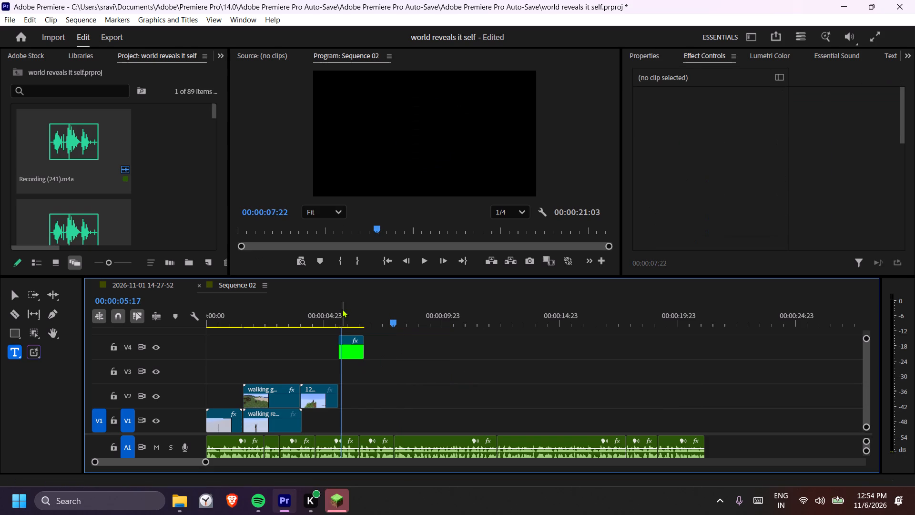
{"action": "key", "text": "space"}
{"action": "key", "text": "space"}
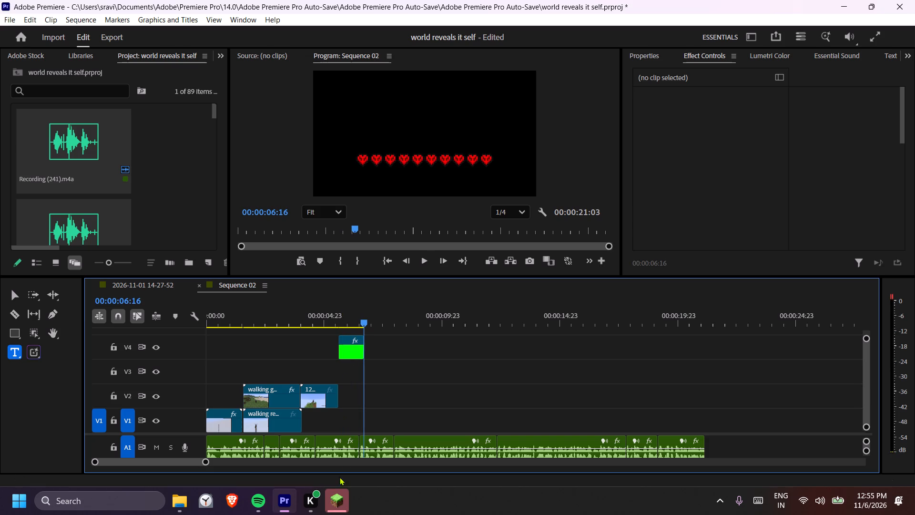
Switch to Minecraft to check whether it has loaded, and minimise its window.
{"action": "left_click", "coordinate": [336, 493]}
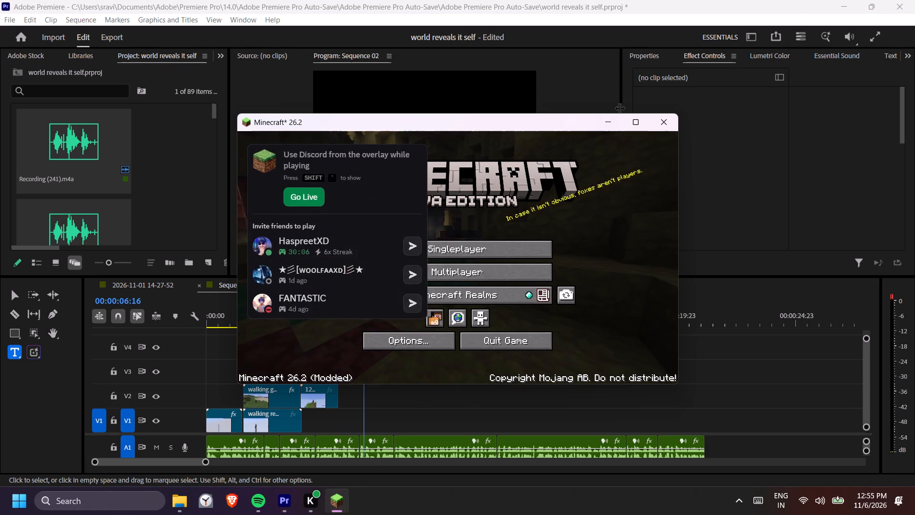
{"action": "left_click", "coordinate": [617, 119]}
{"action": "left_click", "coordinate": [154, 280]}
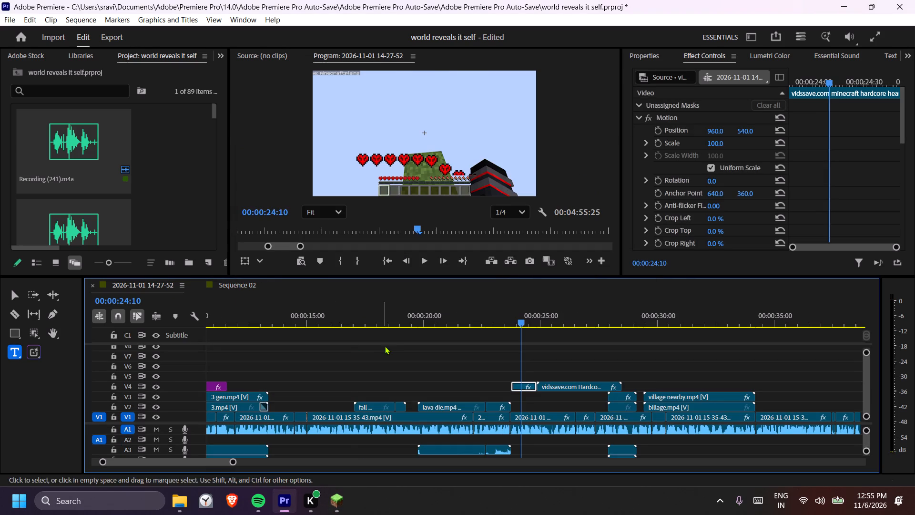
{"action": "left_click_drag", "start_coordinate": [352, 317], "coordinate": [371, 320]}
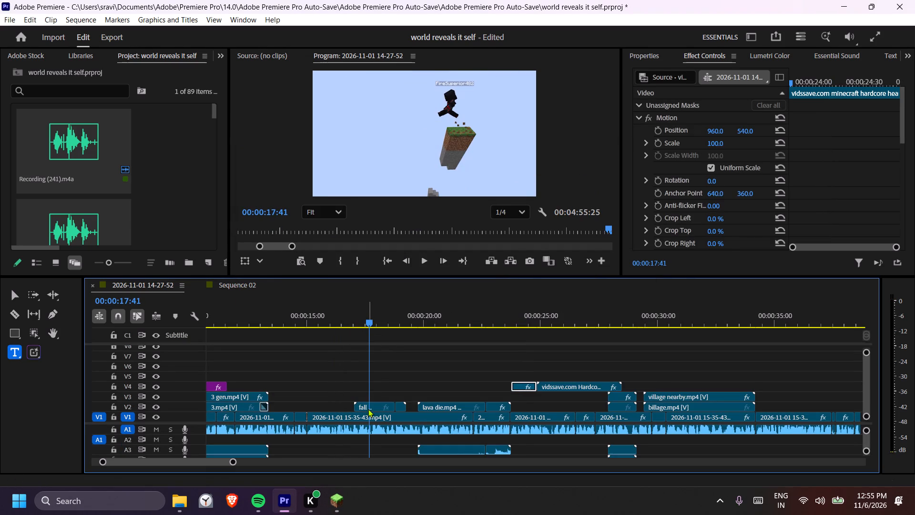
{"action": "left_click", "coordinate": [368, 406]}
{"action": "key", "text": "ctrl+c"}
{"action": "left_click", "coordinate": [225, 287]}
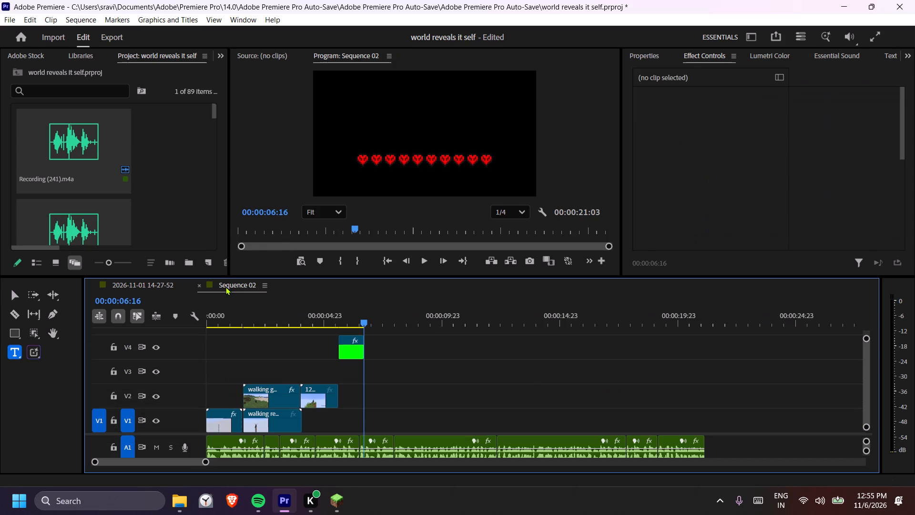
{"action": "key", "text": "ctrl+v"}
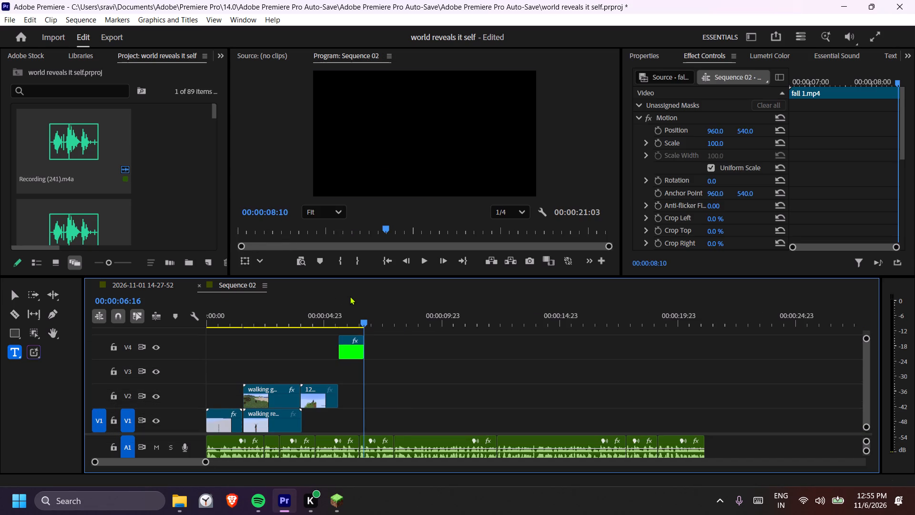
{"action": "left_click", "coordinate": [350, 309]}
{"action": "key", "text": "space"}
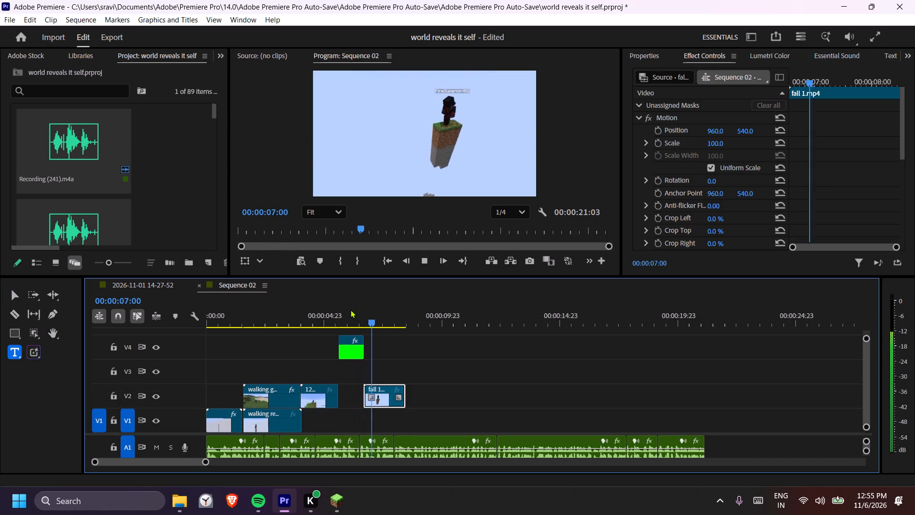
{"action": "key", "text": "space"}
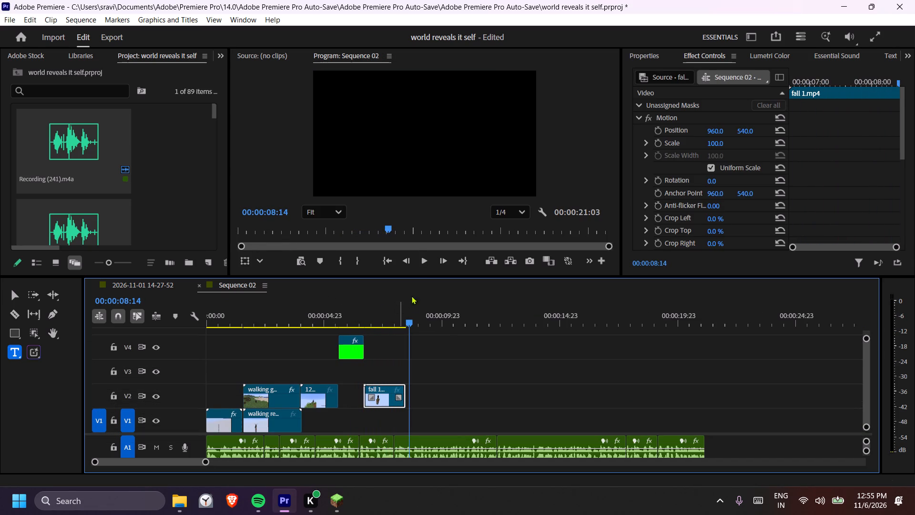
Enlarge the timeline area and listen through the rest of Sequence 02's voice-over, replaying it up to the hearts clip.
{"action": "left_click_drag", "start_coordinate": [418, 276], "coordinate": [422, 247]}
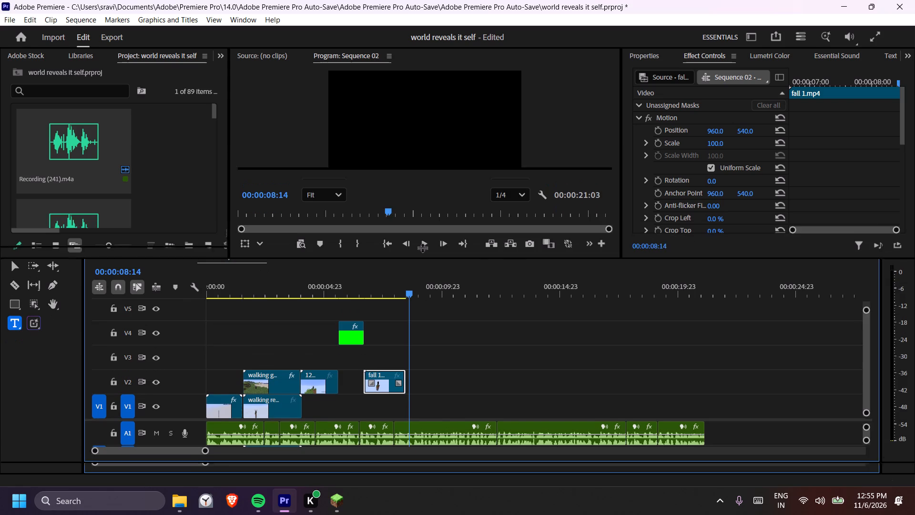
{"action": "left_click_drag", "start_coordinate": [422, 247], "coordinate": [422, 249]}
{"action": "key", "text": "space"}
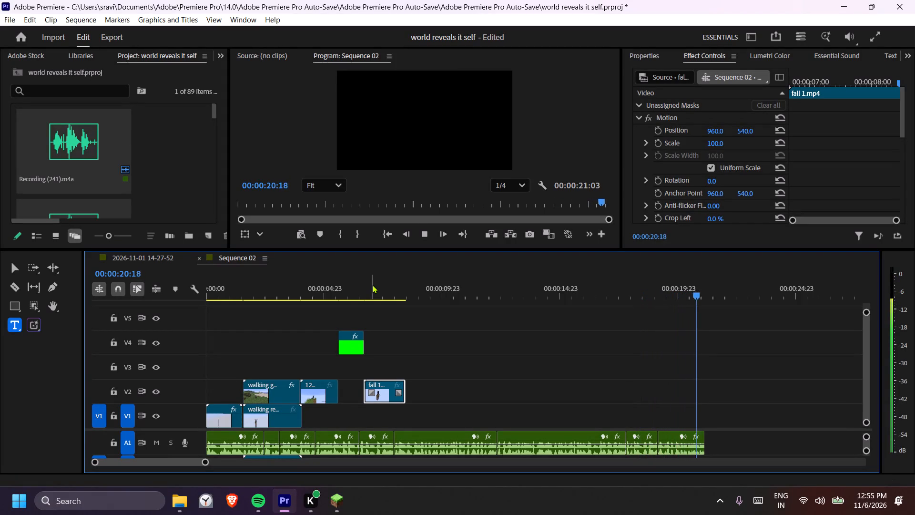
{"action": "key", "text": "space"}
{"action": "key", "text": "space"}
{"action": "key", "text": "space"}
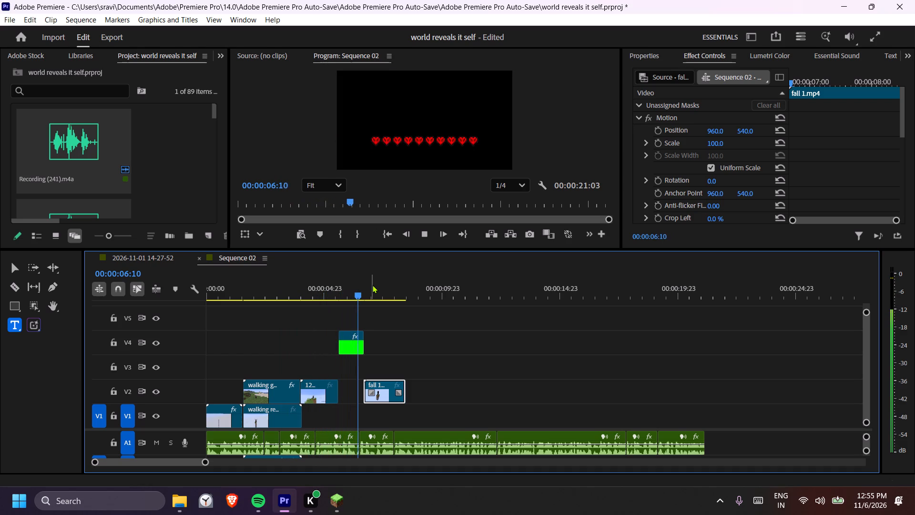
{"action": "key", "text": "space"}
Switch to Minecraft, maximise its window and open the replay named 2 from the Flashback replay list.
{"action": "left_click", "coordinate": [343, 493]}
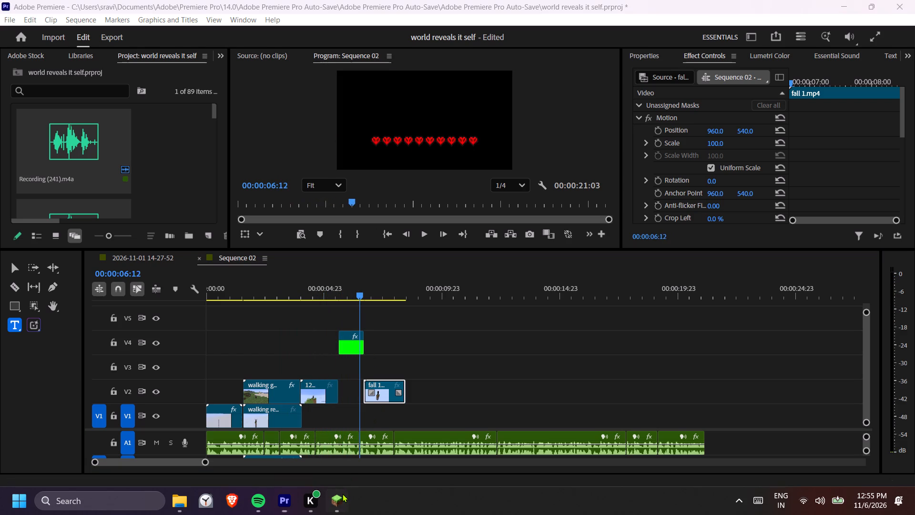
{"action": "left_click", "coordinate": [560, 293]}
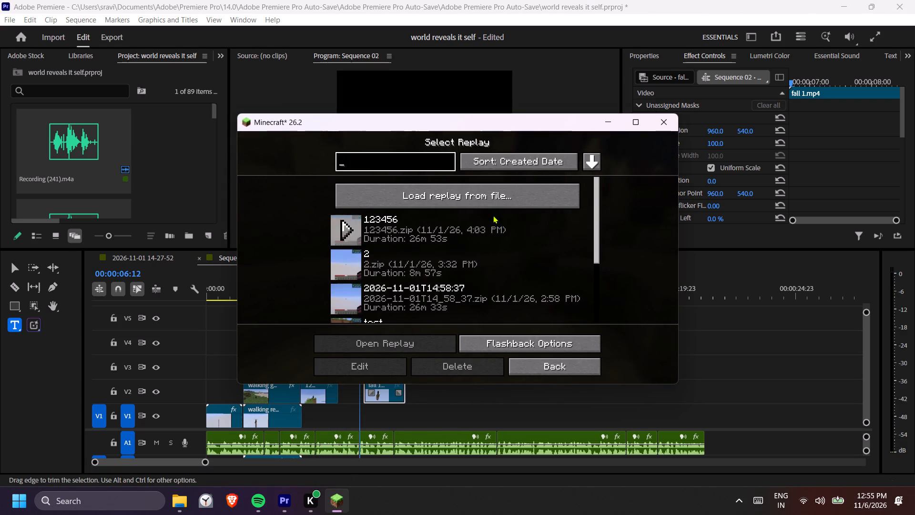
{"action": "left_click", "coordinate": [637, 124]}
{"action": "left_click", "coordinate": [228, 276]}
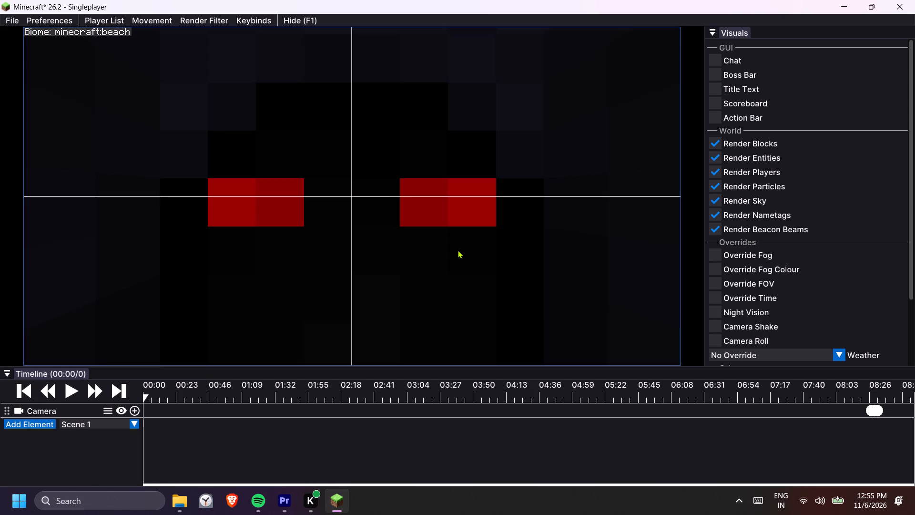
Scrub through the replay and delete the existing camera keyframe near 08:26 from the timeline.
{"action": "left_click_drag", "start_coordinate": [188, 394], "coordinate": [200, 394]}
{"action": "left_click", "coordinate": [223, 395]}
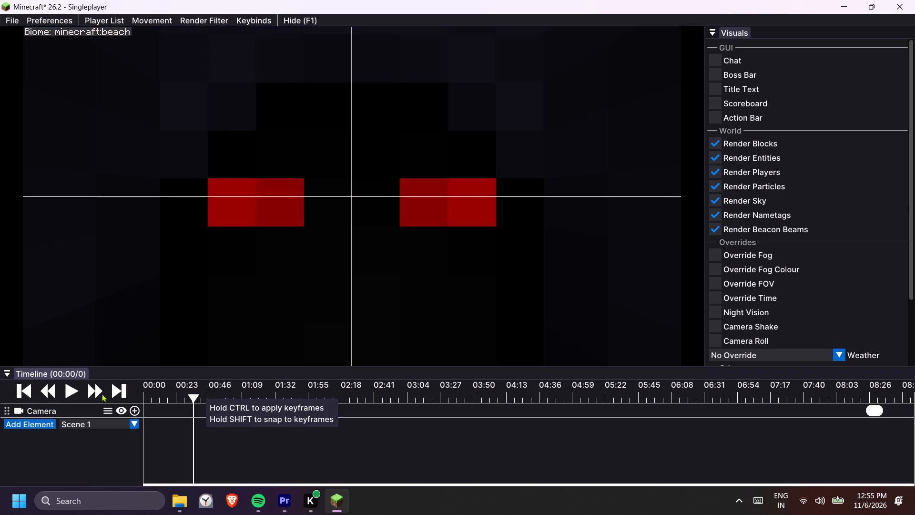
{"action": "left_click_drag", "start_coordinate": [437, 202], "coordinate": [297, 268]}
{"action": "left_click_drag", "start_coordinate": [455, 197], "coordinate": [352, 236]}
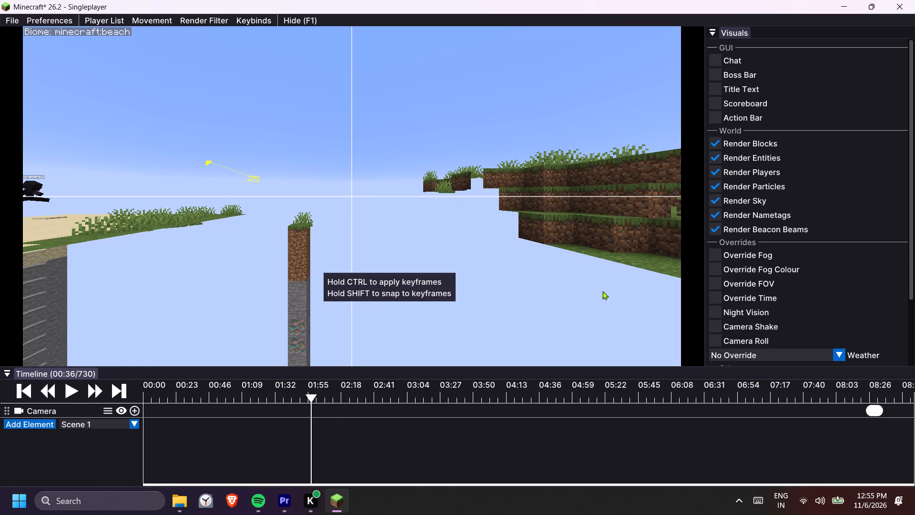
{"action": "left_click_drag", "start_coordinate": [863, 443], "coordinate": [854, 443]}
{"action": "left_click", "coordinate": [559, 386]}
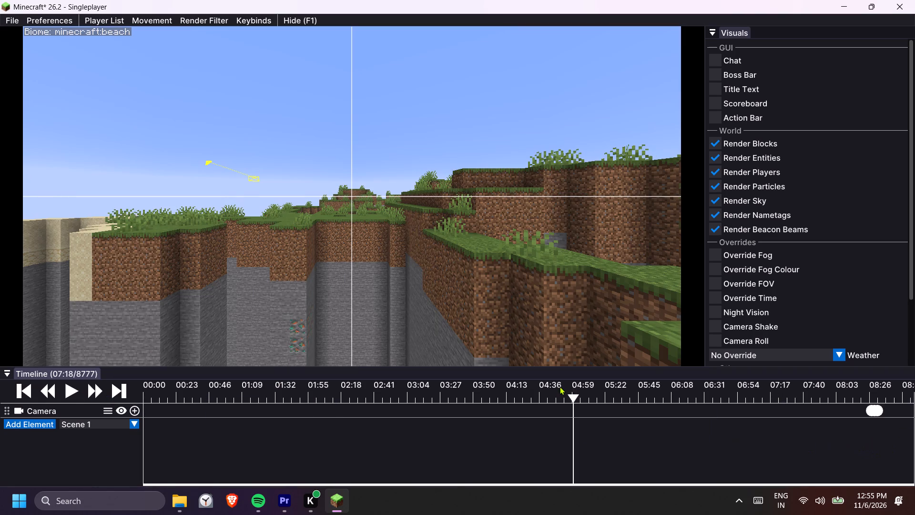
{"action": "left_click_drag", "start_coordinate": [909, 430], "coordinate": [845, 402]}
{"action": "left_click_drag", "start_coordinate": [890, 426], "coordinate": [859, 399]}
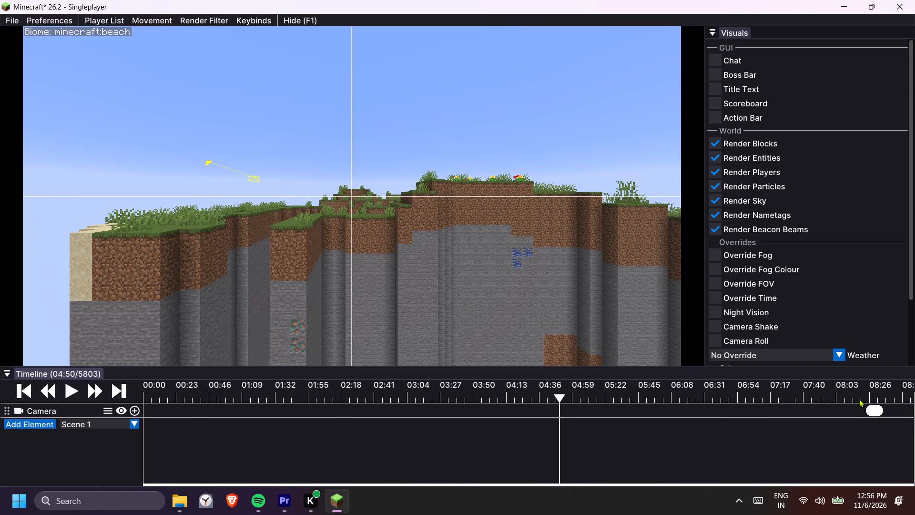
{"action": "left_click_drag", "start_coordinate": [859, 399], "coordinate": [851, 395]}
{"action": "key", "text": "Delete"}
Move the replay to 04:11 and fly the camera high above the terrain, looking down on it.
{"action": "left_click_drag", "start_coordinate": [539, 399], "coordinate": [505, 399]}
{"action": "left_click_drag", "start_coordinate": [480, 270], "coordinate": [419, 300]}
{"action": "key", "text": "space"}
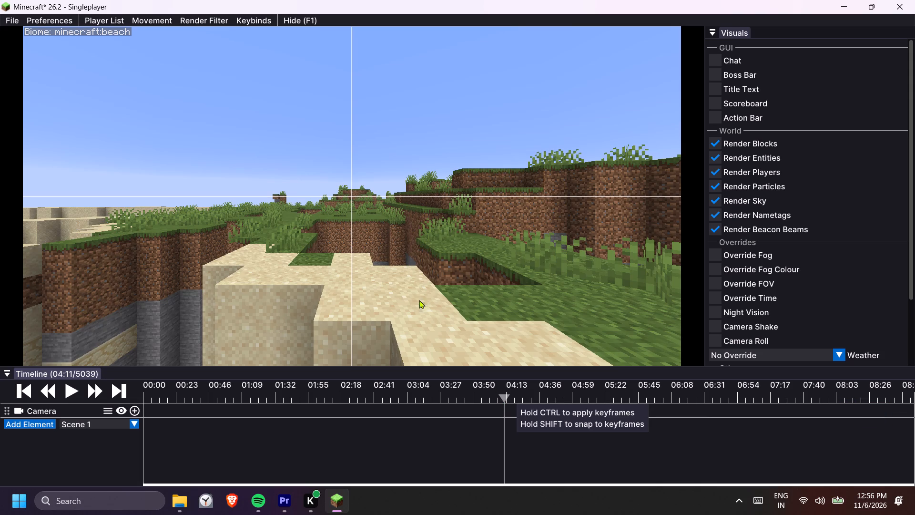
{"action": "left_click_drag", "start_coordinate": [419, 300], "coordinate": [395, 348]}
{"action": "left_click_drag", "start_coordinate": [376, 115], "coordinate": [464, 261]}
{"action": "key", "text": "space"}
{"action": "key", "text": "space"}
{"action": "key", "text": "space"}
{"action": "key", "text": "space"}
{"action": "key", "text": "space"}
{"action": "key", "text": "space"}
{"action": "key", "text": "space"}
{"action": "key", "text": "space"}
{"action": "key", "text": "space"}
{"action": "key", "text": "space"}
{"action": "key", "text": "space"}
{"action": "key", "text": "space"}
{"action": "key", "text": "space"}
{"action": "key", "text": "space"}
{"action": "key", "text": "space"}
{"action": "key", "text": "space"}
{"action": "key", "text": "space"}
{"action": "key", "text": "space"}
{"action": "key", "text": "space"}
{"action": "key", "text": "space"}
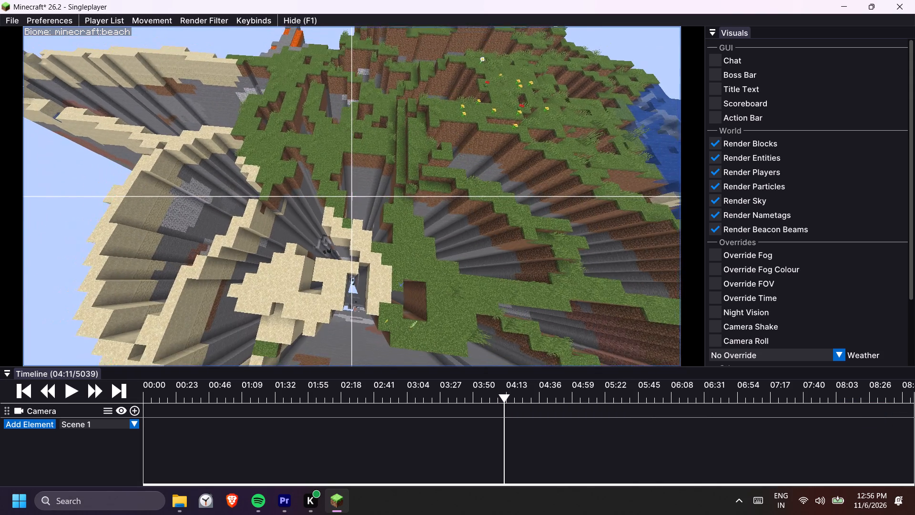
{"action": "left_click_drag", "start_coordinate": [464, 261], "coordinate": [463, 259]}
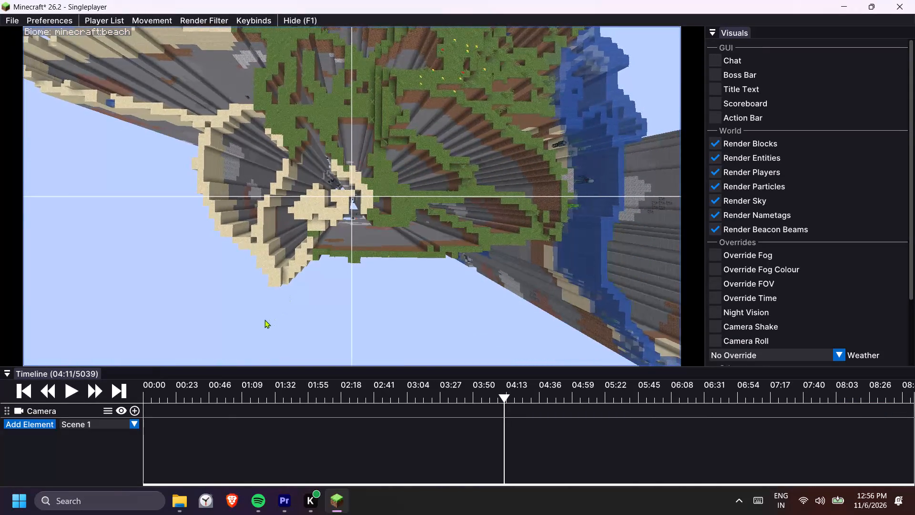
Move the replay to 00:59 and raise the camera further for a full top-down view of the revealed terrain.
{"action": "left_click", "coordinate": [229, 394]}
{"action": "left_click_drag", "start_coordinate": [357, 210], "coordinate": [457, 251]}
{"action": "key", "text": "space"}
{"action": "key", "text": "space"}
{"action": "key", "text": "space"}
{"action": "key", "text": "space"}
{"action": "key", "text": "space"}
{"action": "key", "text": "space"}
{"action": "key", "text": "space"}
{"action": "key", "text": "space"}
{"action": "key", "text": "space"}
{"action": "key", "text": "space"}
{"action": "key", "text": "space"}
{"action": "key", "text": "space"}
{"action": "key", "text": "space"}
{"action": "key", "text": "space"}
{"action": "key", "text": "space"}
{"action": "key", "text": "space"}
{"action": "key", "text": "space"}
{"action": "key", "text": "space"}
{"action": "key", "text": "space"}
{"action": "key", "text": "space"}
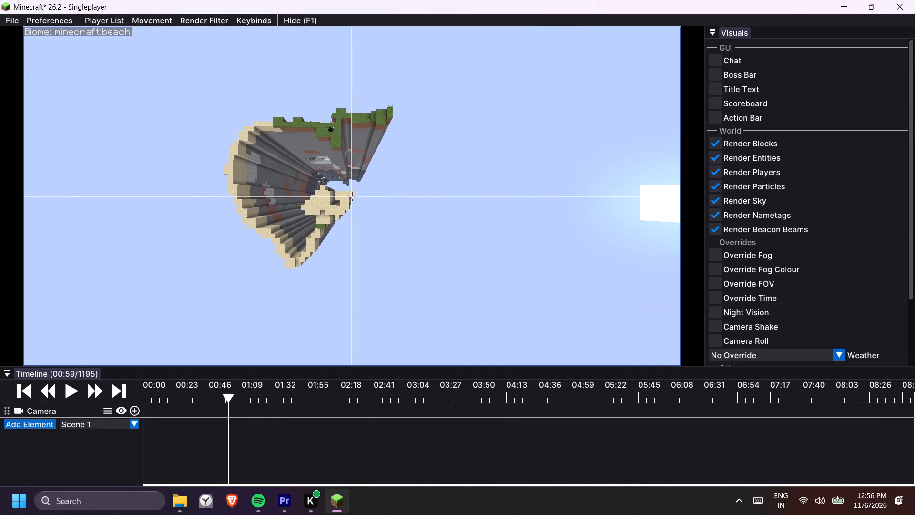
{"action": "left_click_drag", "start_coordinate": [457, 251], "coordinate": [457, 250]}
{"action": "type", "text": "wa"}
Find the early part of the reveal, fine-tune the top-down view at 00:34 and add a camera keyframe there.
{"action": "left_click", "coordinate": [214, 397]}
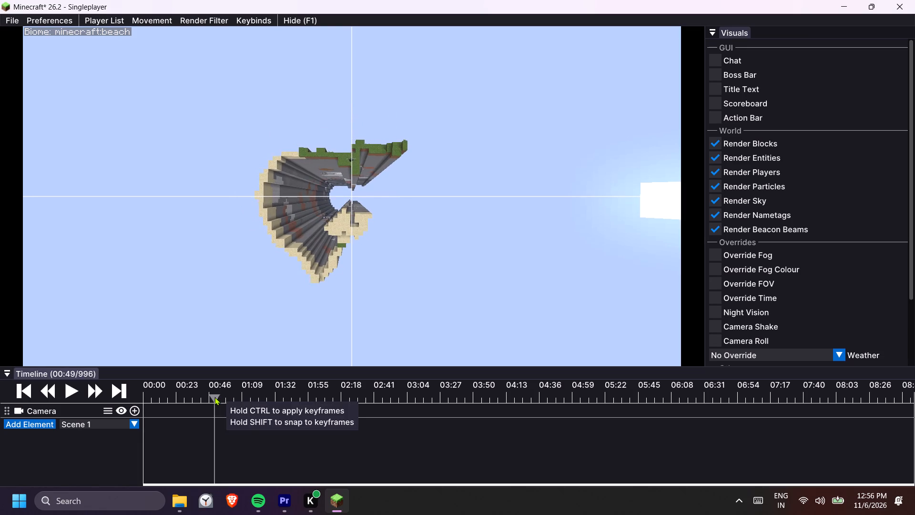
{"action": "left_click", "coordinate": [193, 397]}
{"action": "left_click", "coordinate": [187, 399]}
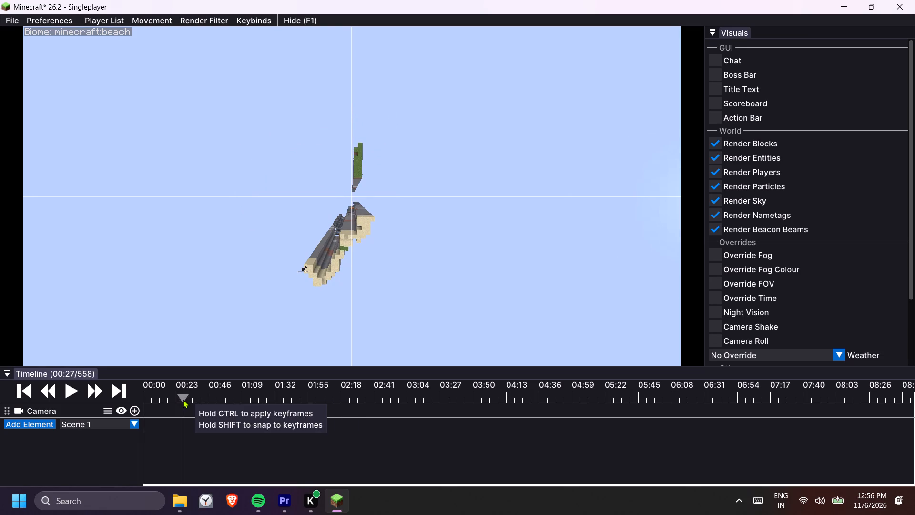
{"action": "left_click_drag", "start_coordinate": [180, 400], "coordinate": [175, 400]}
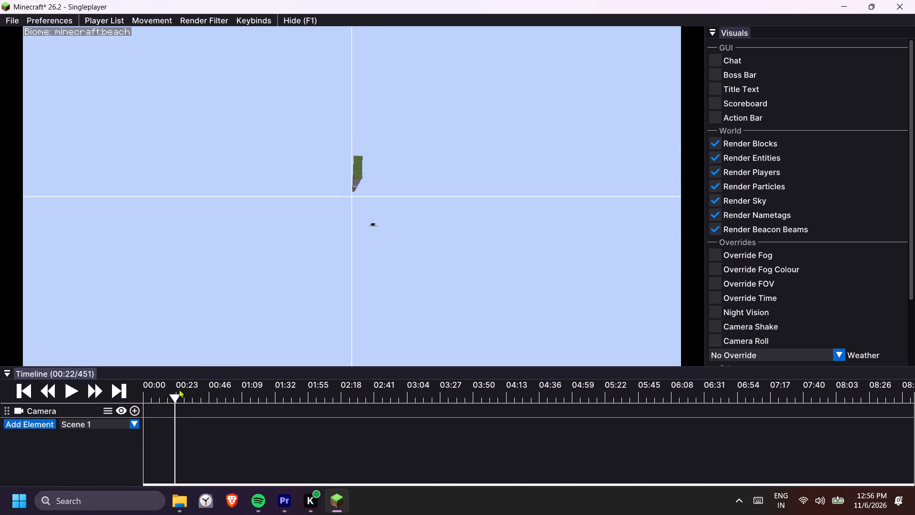
{"action": "left_click", "coordinate": [193, 393]}
{"action": "left_click_drag", "start_coordinate": [386, 313], "coordinate": [457, 250]}
{"action": "key", "text": "shift+s"}
{"action": "key", "text": "space"}
{"action": "key", "text": "space"}
{"action": "key", "text": "space"}
{"action": "key", "text": "space"}
{"action": "key", "text": "space"}
{"action": "key", "text": "space"}
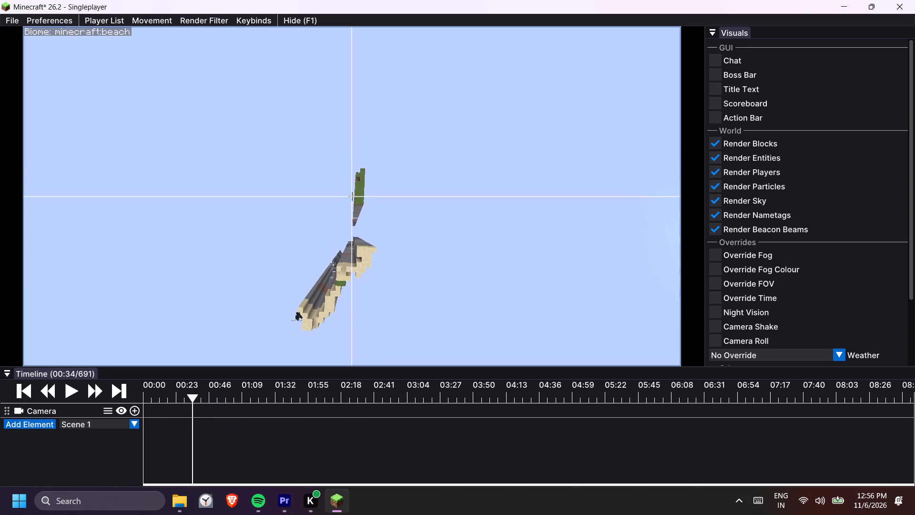
{"action": "left_click_drag", "start_coordinate": [457, 250], "coordinate": [457, 250]}
{"action": "key", "text": "space"}
{"action": "left_click_drag", "start_coordinate": [352, 196], "coordinate": [457, 250]}
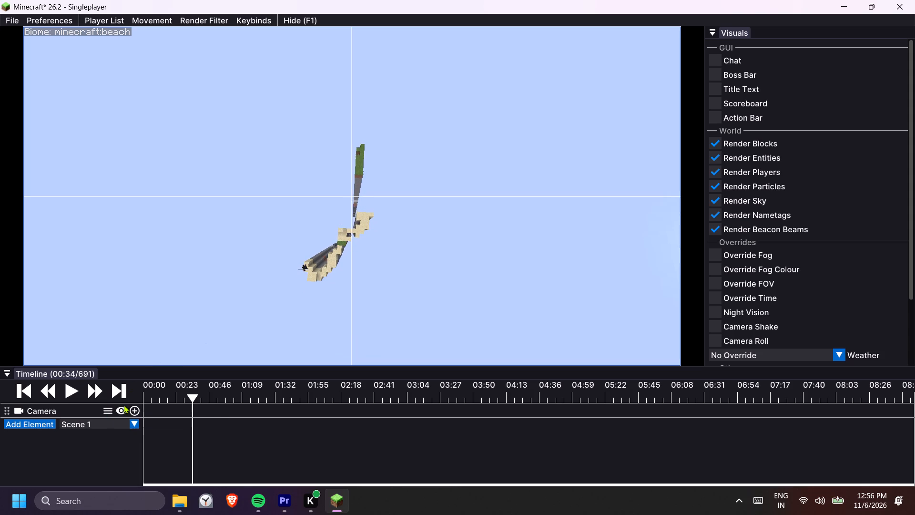
{"action": "left_click", "coordinate": [136, 408]}
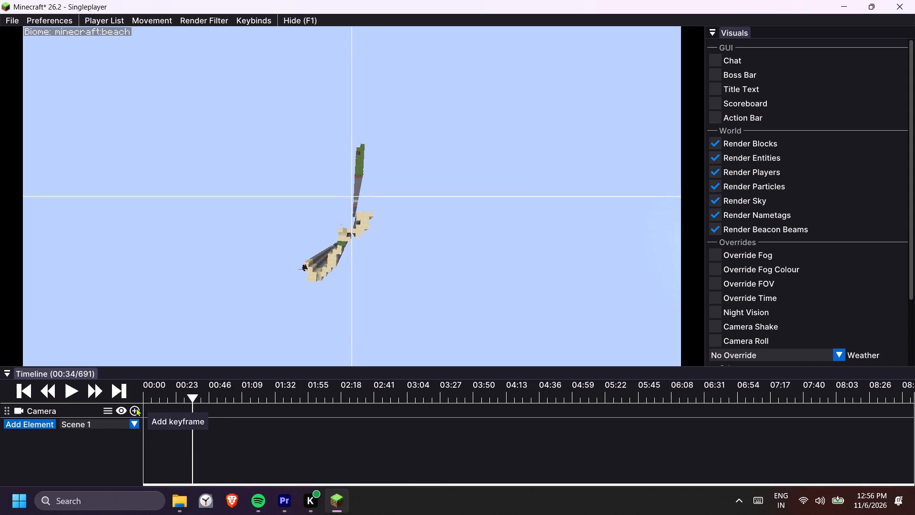
Fast-forward the replay to 00:42, readjust the overhead camera and add a second camera keyframe.
{"action": "left_click", "coordinate": [67, 393]}
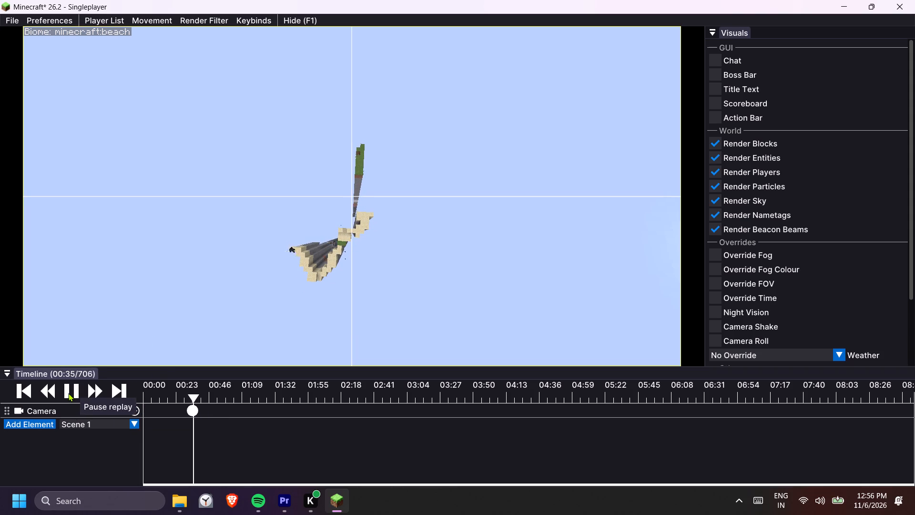
{"action": "triple_click", "coordinate": [92, 391]}
{"action": "left_click", "coordinate": [66, 391]}
{"action": "left_click_drag", "start_coordinate": [348, 299], "coordinate": [458, 250]}
{"action": "type", "text": "w"}
{"action": "key", "text": "space"}
{"action": "key", "text": "w"}
{"action": "key", "text": "space"}
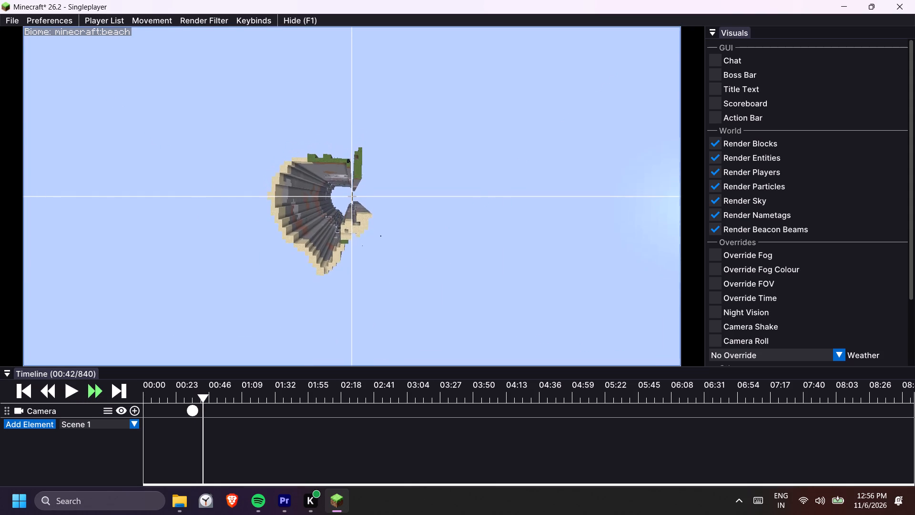
{"action": "left_click_drag", "start_coordinate": [458, 250], "coordinate": [457, 251]}
{"action": "key", "text": "w"}
{"action": "left_click_drag", "start_coordinate": [361, 180], "coordinate": [456, 251]}
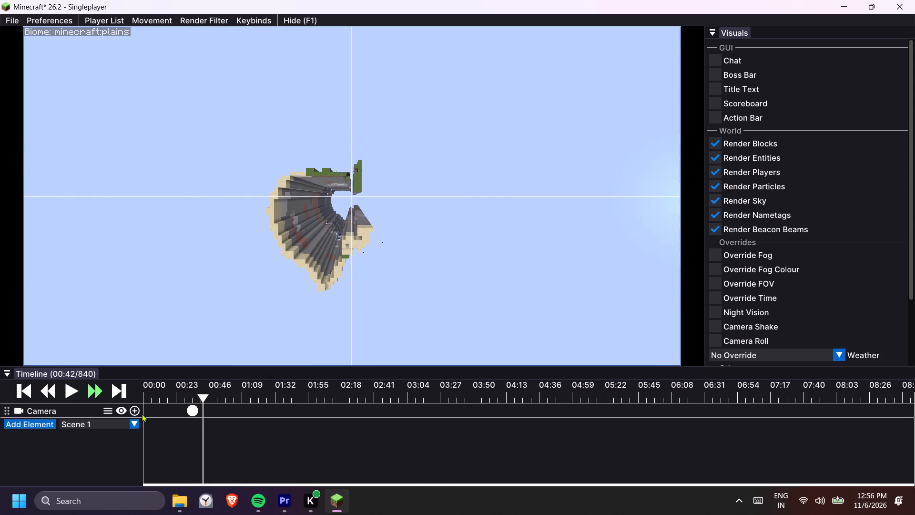
{"action": "left_click", "coordinate": [137, 410]}
Play the replay on to 01:32 and add a third camera keyframe from the same overhead view.
{"action": "left_click", "coordinate": [75, 387]}
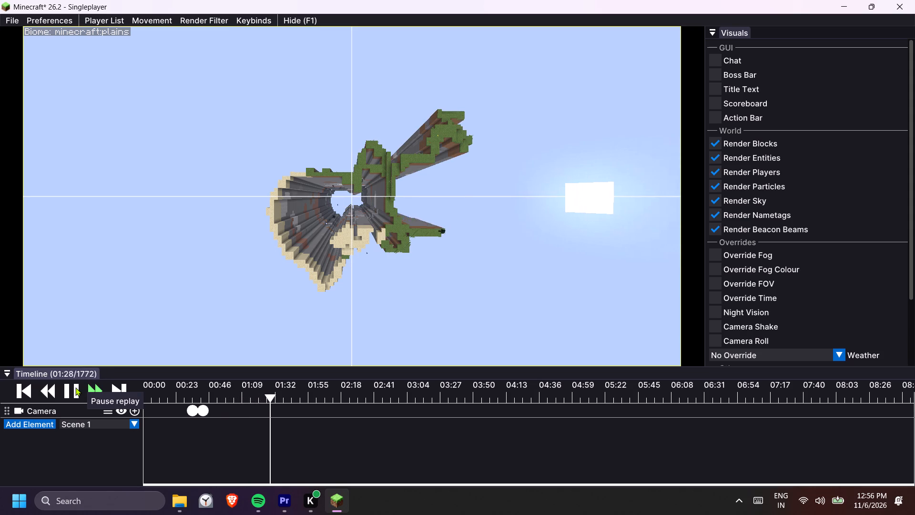
{"action": "left_click", "coordinate": [75, 387]}
{"action": "left_click", "coordinate": [130, 405]}
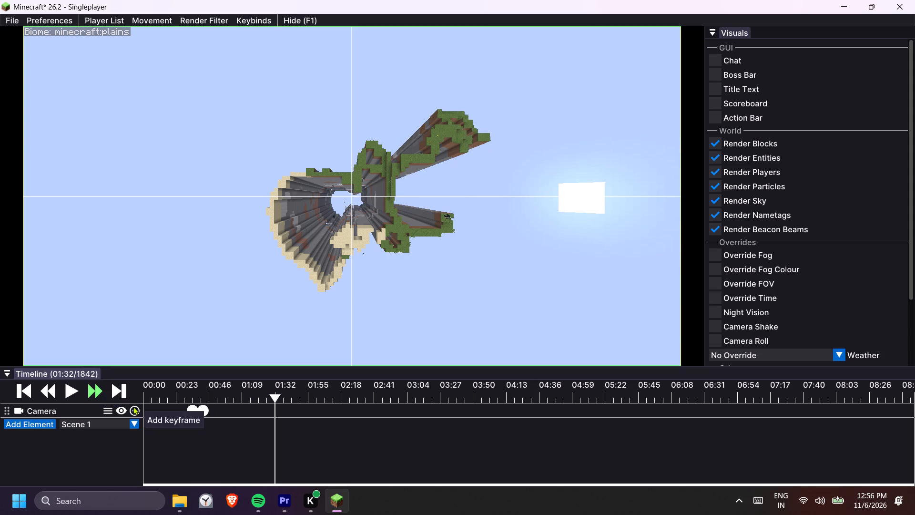
{"action": "left_click", "coordinate": [132, 411]}
{"action": "left_click_drag", "start_coordinate": [329, 340], "coordinate": [457, 250]}
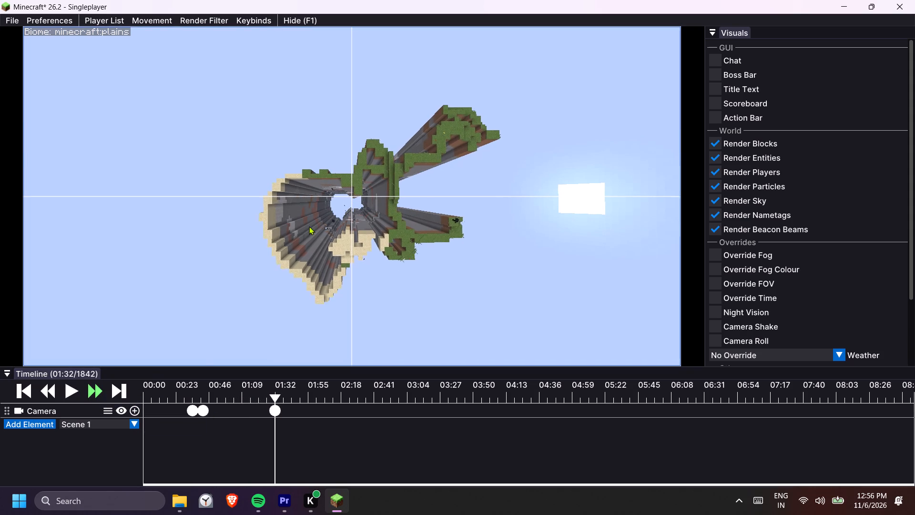
Play the replay from the first camera keyframe past the last one to check the overhead shot.
{"action": "left_click", "coordinate": [190, 395]}
{"action": "left_click", "coordinate": [74, 382]}
{"action": "left_click", "coordinate": [68, 391]}
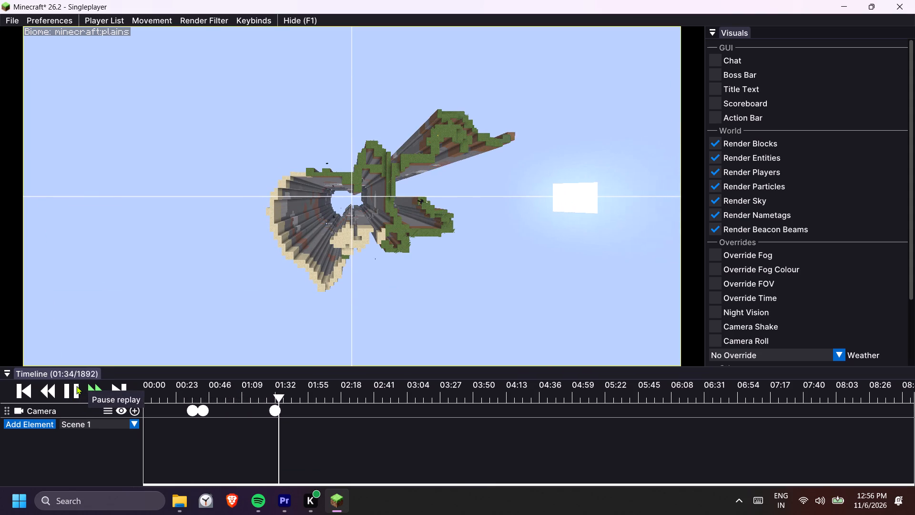
{"action": "left_click", "coordinate": [65, 385]}
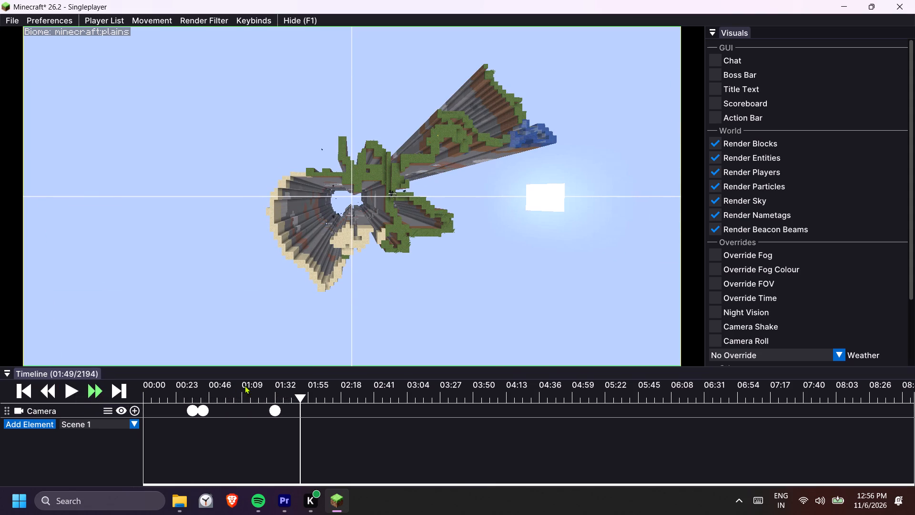
{"action": "left_click_drag", "start_coordinate": [244, 385], "coordinate": [205, 391]}
Export the replay shot at 1920 x 1080 and 60 fps as 123 in the promotional short folder.
{"action": "left_click", "coordinate": [6, 15]}
{"action": "left_click", "coordinate": [36, 40]}
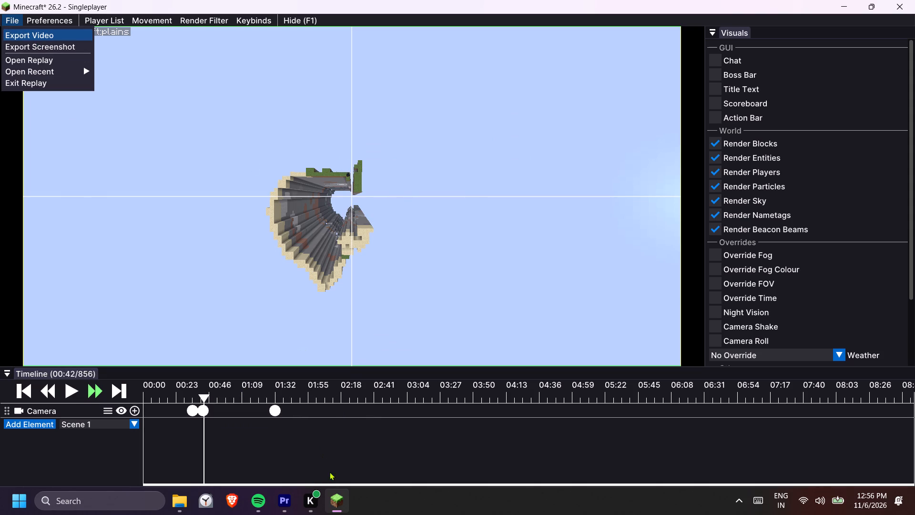
{"action": "scroll", "coordinate": [776, 233], "scroll_direction": "down", "scroll_amount": 5}
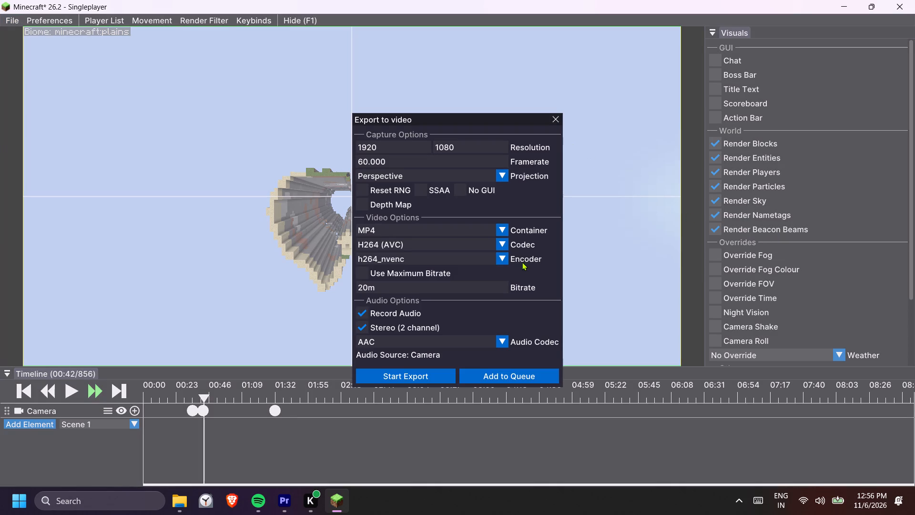
{"action": "left_click", "coordinate": [407, 374]}
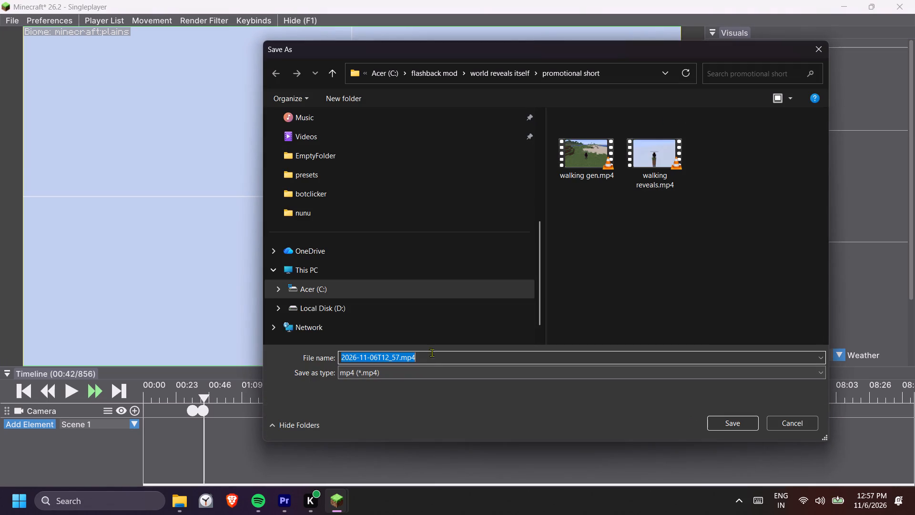
{"action": "key", "text": "BackSpace"}
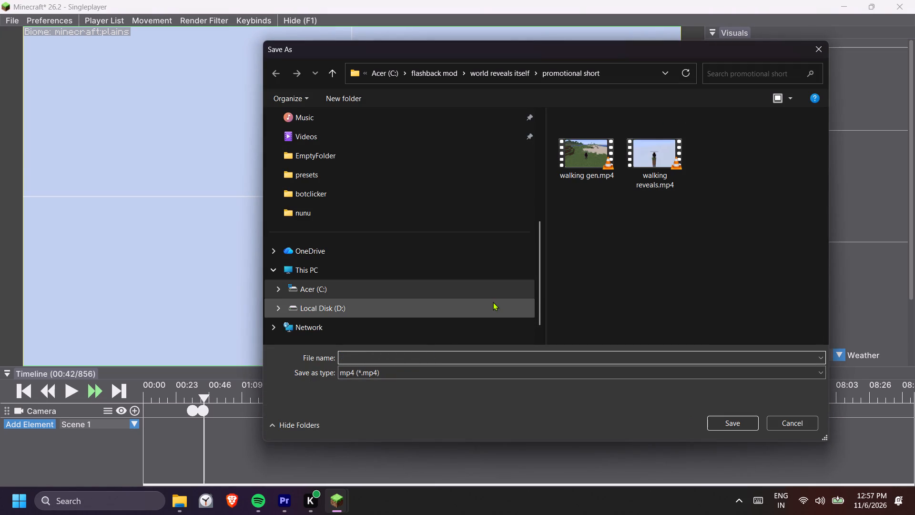
{"action": "type", "text": "123"}
{"action": "key", "text": "Return"}
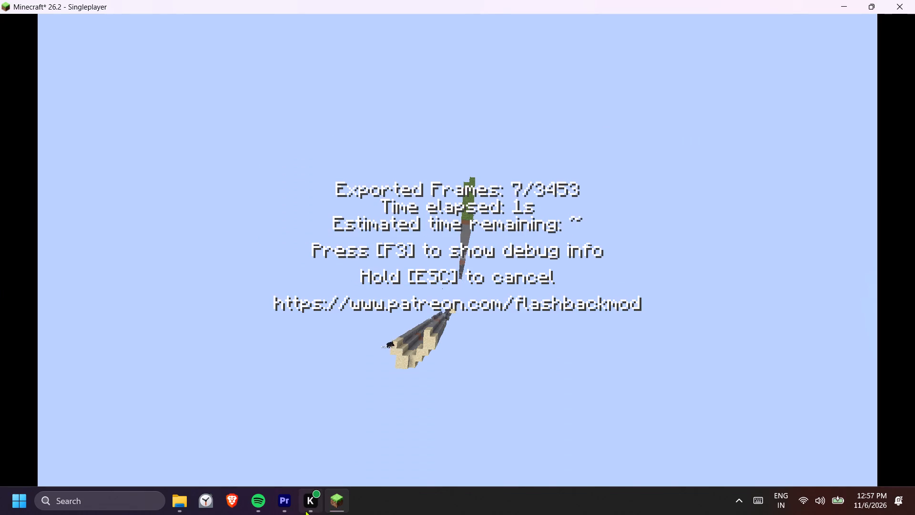
Switch to Premiere and change Sequence 02's frame size to 1080 horizontal by 1920 vertical, accepting deletion of the previews.
{"action": "left_click", "coordinate": [272, 503]}
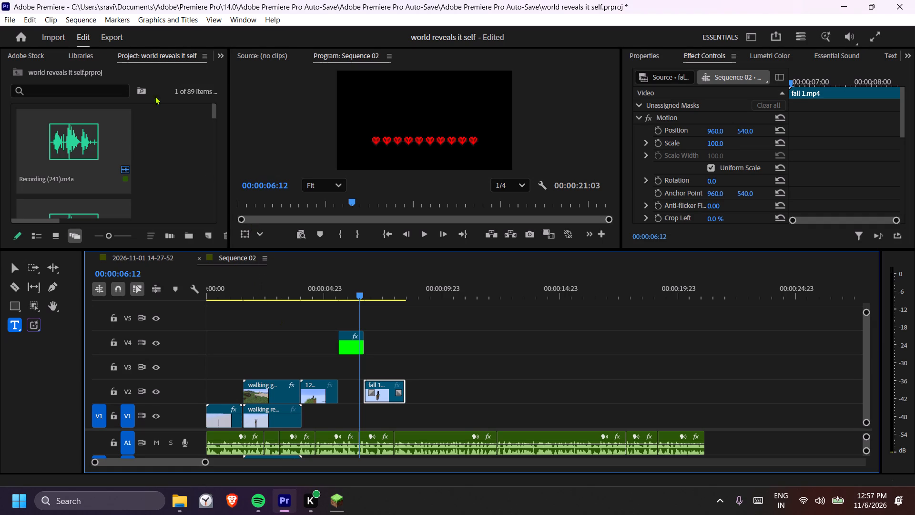
{"action": "left_click", "coordinate": [77, 21]}
{"action": "left_click", "coordinate": [116, 32]}
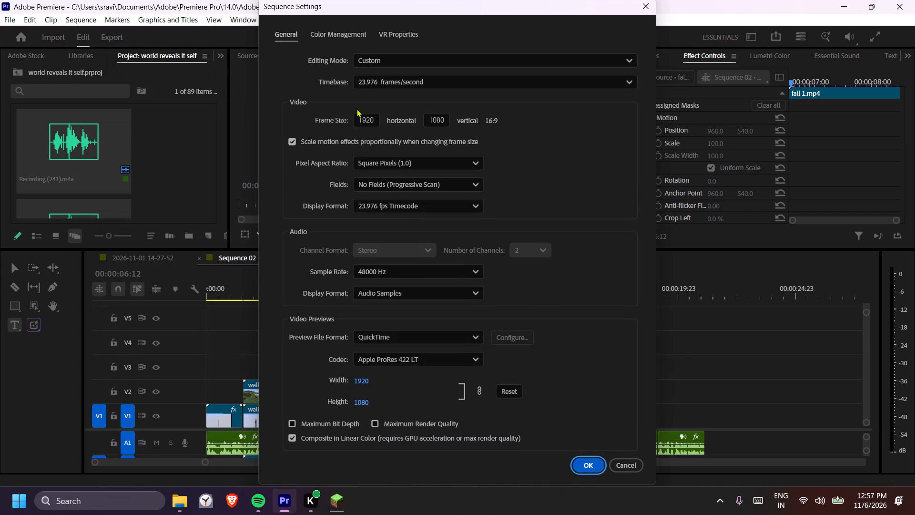
{"action": "left_click", "coordinate": [372, 121]}
{"action": "key", "text": "ctrl+a"}
{"action": "key", "text": "BackSpace"}
{"action": "type", "text": "1080"}
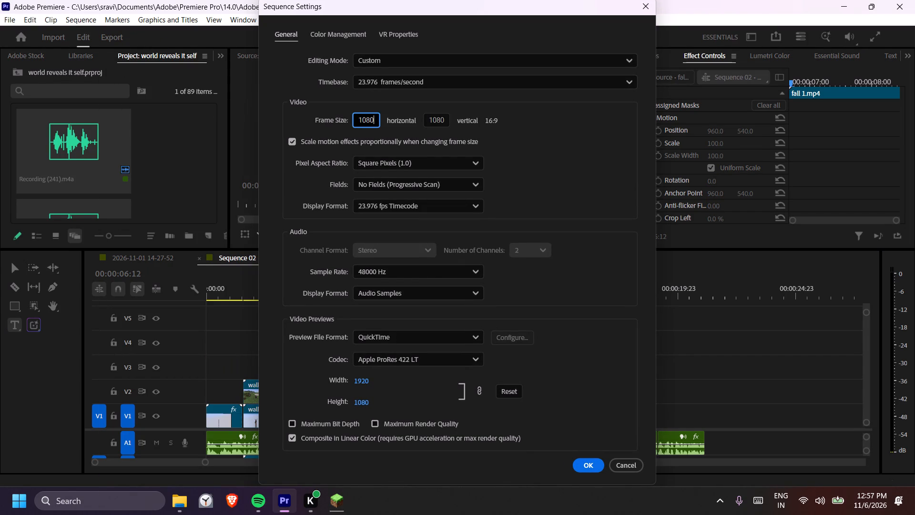
{"action": "left_click", "coordinate": [435, 120]}
{"action": "key", "text": "ctrl+a"}
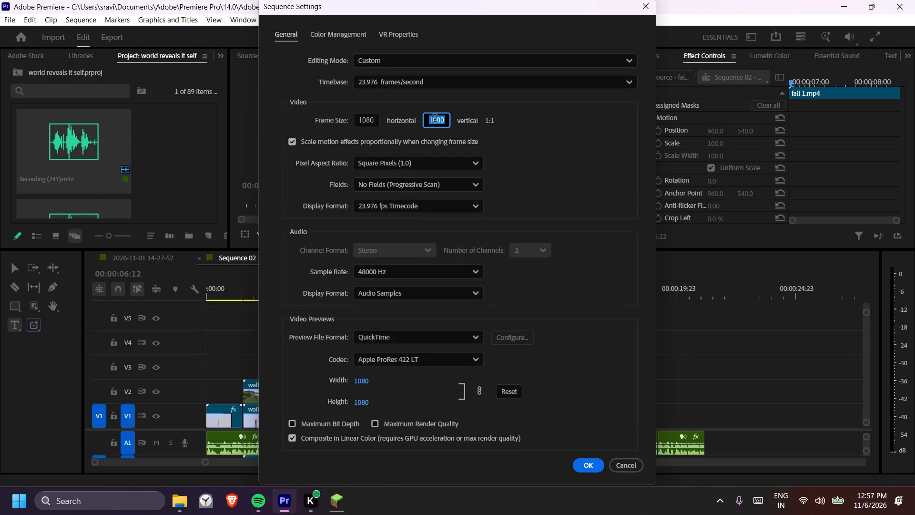
{"action": "type", "text": "1920"}
{"action": "key", "text": "Return"}
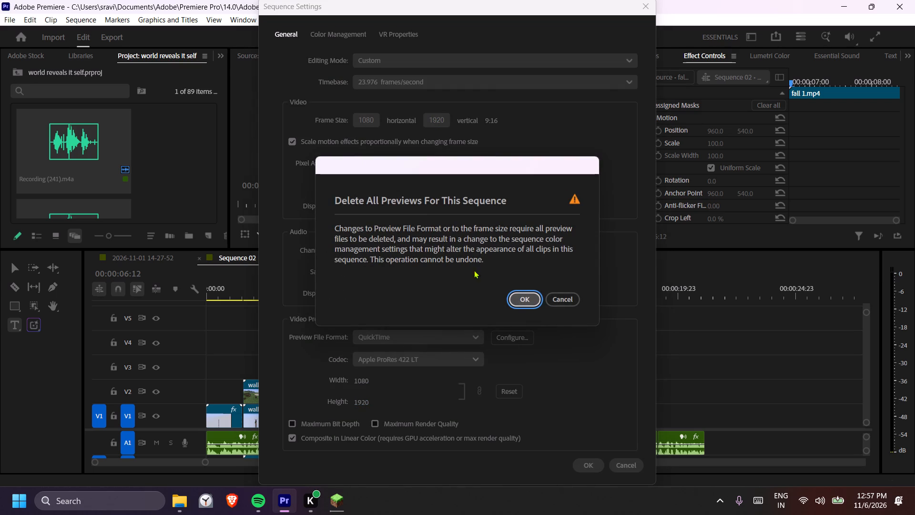
{"action": "left_click", "coordinate": [517, 299]}
Set the scale of the opening clip, 1.mp4 on V1, to 178 so it fills the vertical frame.
{"action": "left_click_drag", "start_coordinate": [276, 287], "coordinate": [277, 287]}
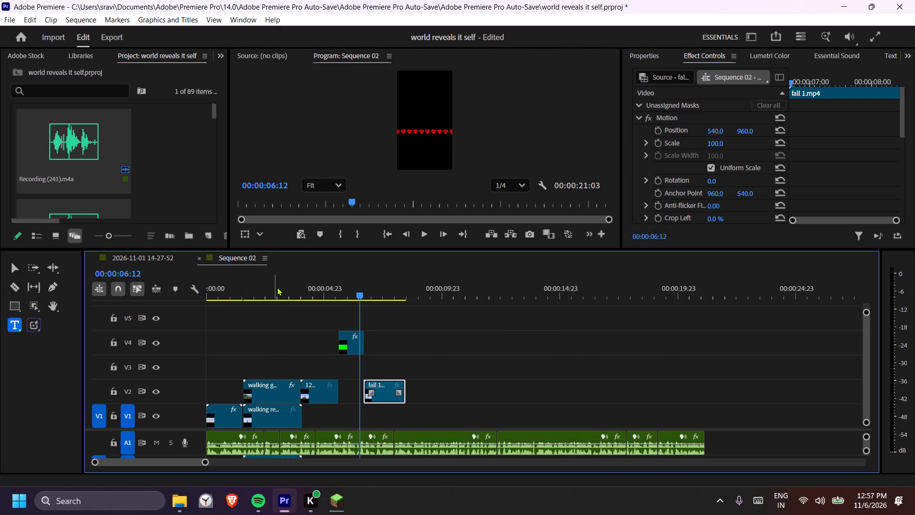
{"action": "left_click_drag", "start_coordinate": [277, 287], "coordinate": [186, 304]}
{"action": "key", "text": "space"}
{"action": "key", "text": "space"}
{"action": "left_click", "coordinate": [229, 412]}
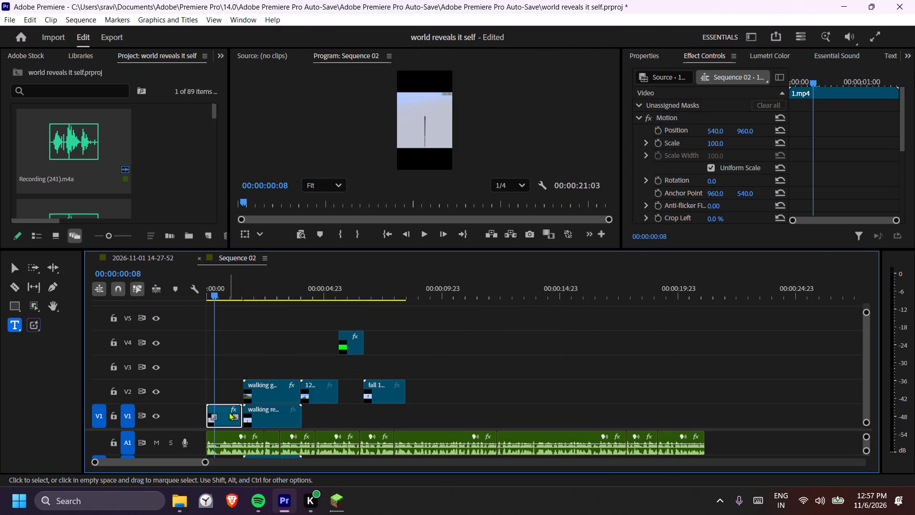
{"action": "left_click_drag", "start_coordinate": [711, 144], "coordinate": [736, 142]}
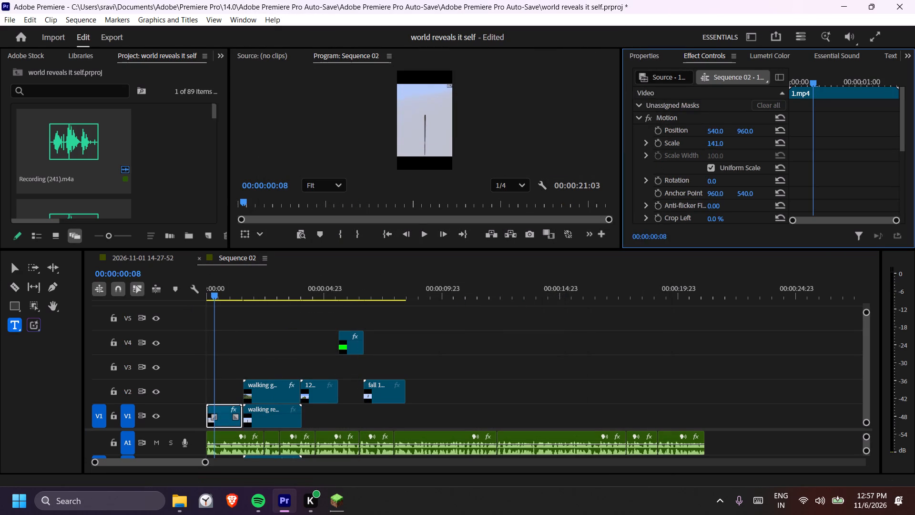
{"action": "left_click_drag", "start_coordinate": [736, 142], "coordinate": [766, 142]}
{"action": "left_click", "coordinate": [723, 141]}
{"action": "left_click", "coordinate": [722, 141]}
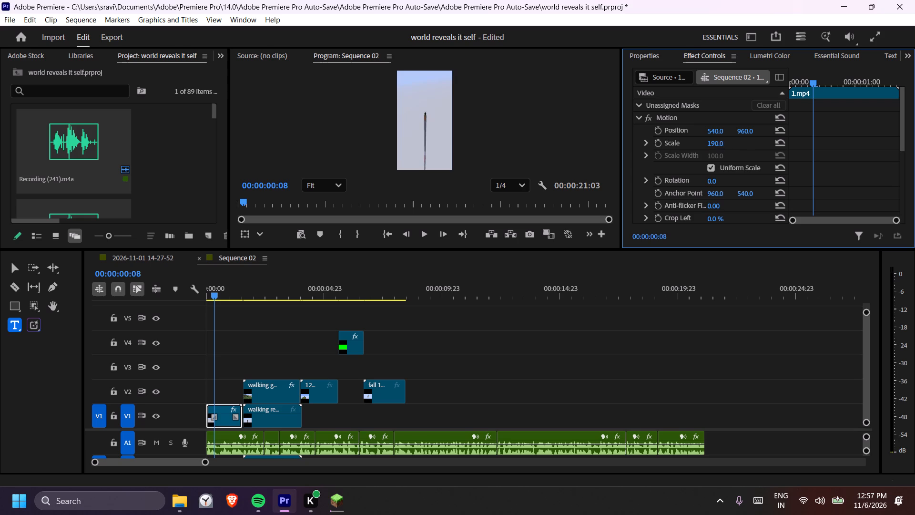
{"action": "type", "text": "178"}
{"action": "key", "text": "Return"}
Set the scale of both stacked clips starting at 00:00:01:14, walking gen.mp4 and walking reveals.mp4, to 178.
{"action": "key", "text": "space"}
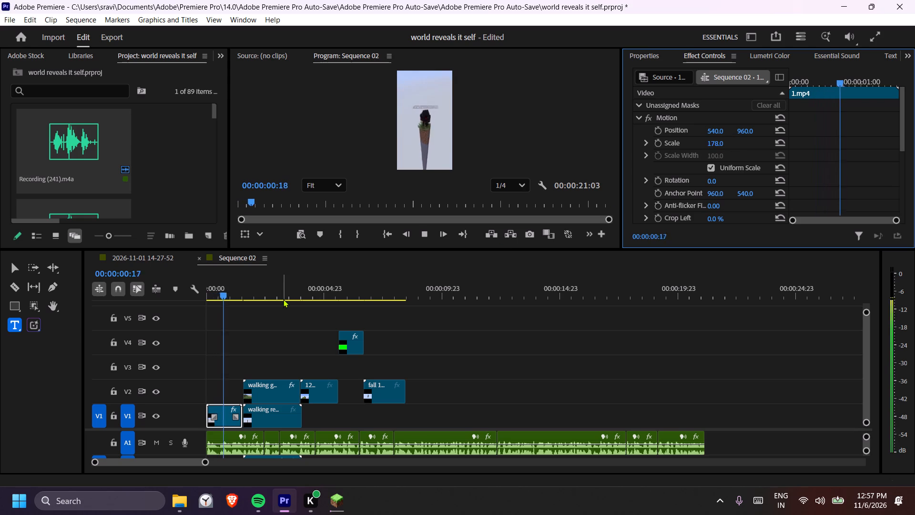
{"action": "key", "text": "space"}
{"action": "key", "text": "space"}
{"action": "key", "text": "space"}
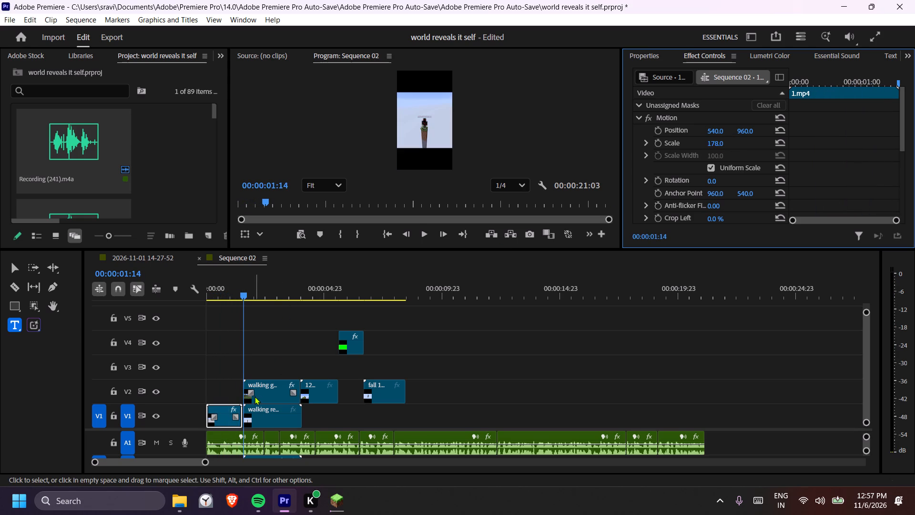
{"action": "left_click", "coordinate": [265, 395]}
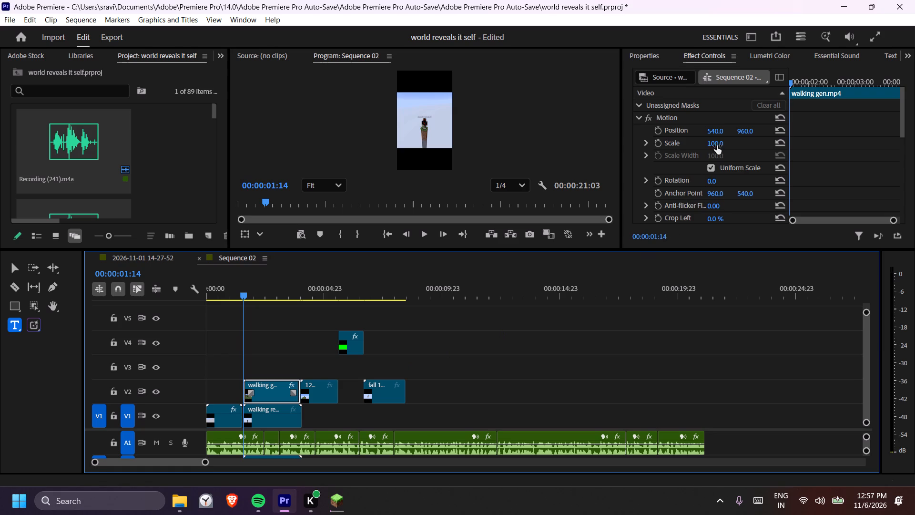
{"action": "left_click", "coordinate": [717, 145]}
{"action": "type", "text": "178"}
{"action": "key", "text": "Return"}
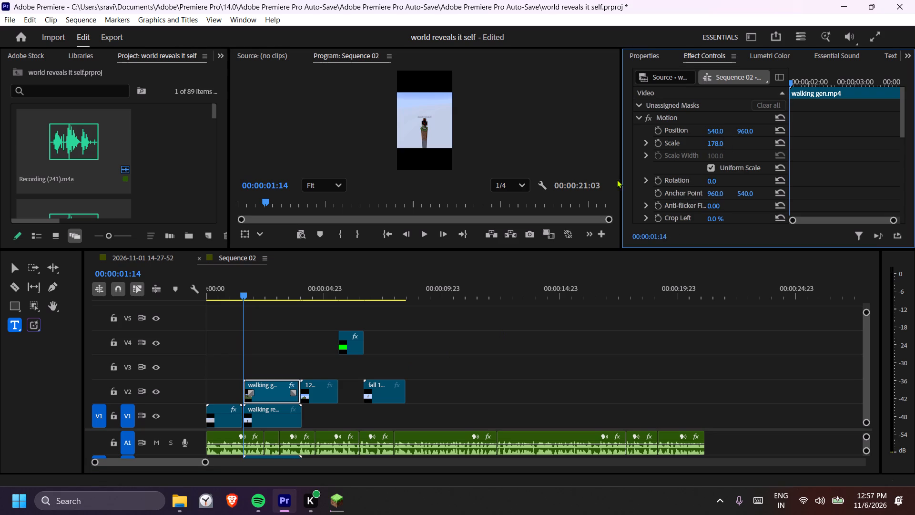
{"action": "left_click", "coordinate": [261, 416]}
{"action": "left_click", "coordinate": [717, 144]}
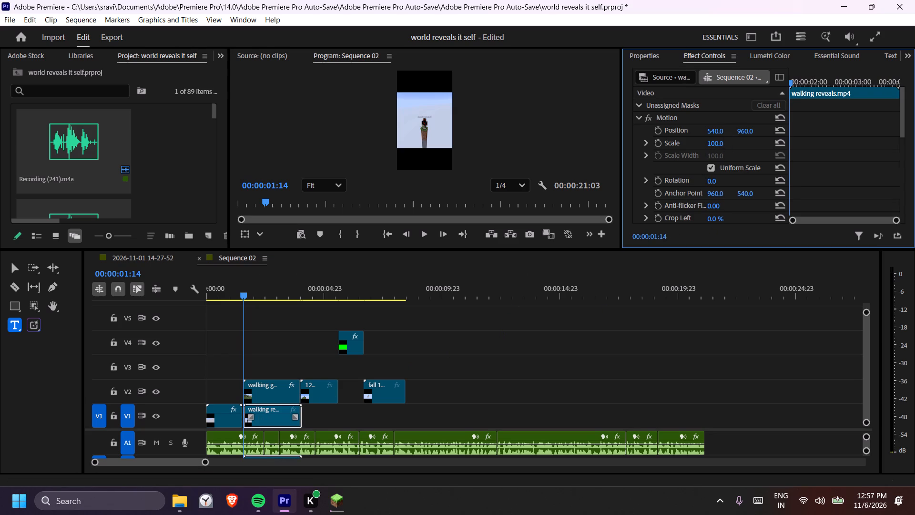
{"action": "type", "text": "178"}
{"action": "key", "text": "Return"}
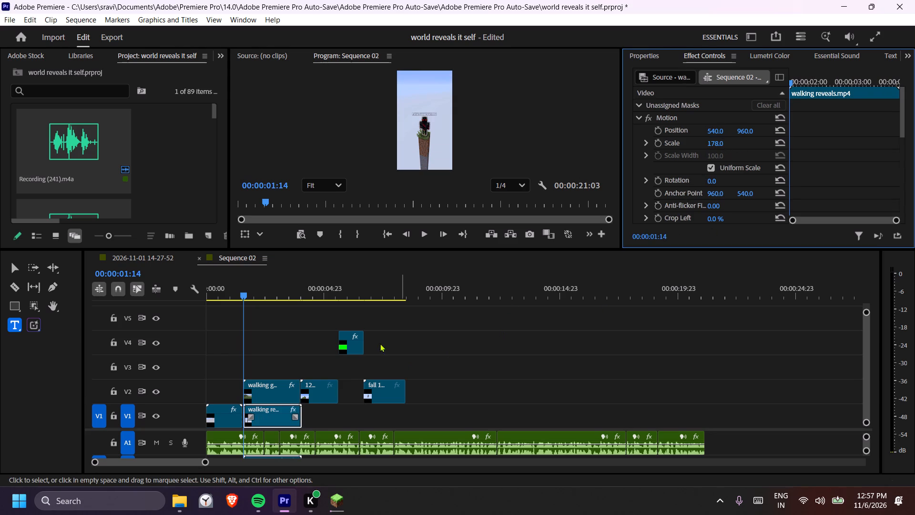
Set the scale of the 123.mp4 clip on V2 to 178.
{"action": "left_click", "coordinate": [326, 386]}
{"action": "left_click", "coordinate": [322, 393]}
{"action": "left_click", "coordinate": [716, 143]}
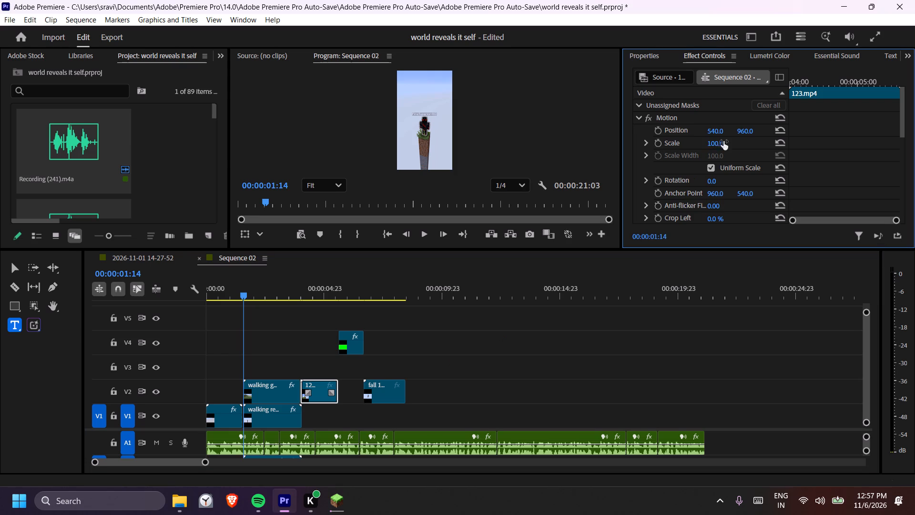
{"action": "type", "text": "178"}
{"action": "key", "text": "Return"}
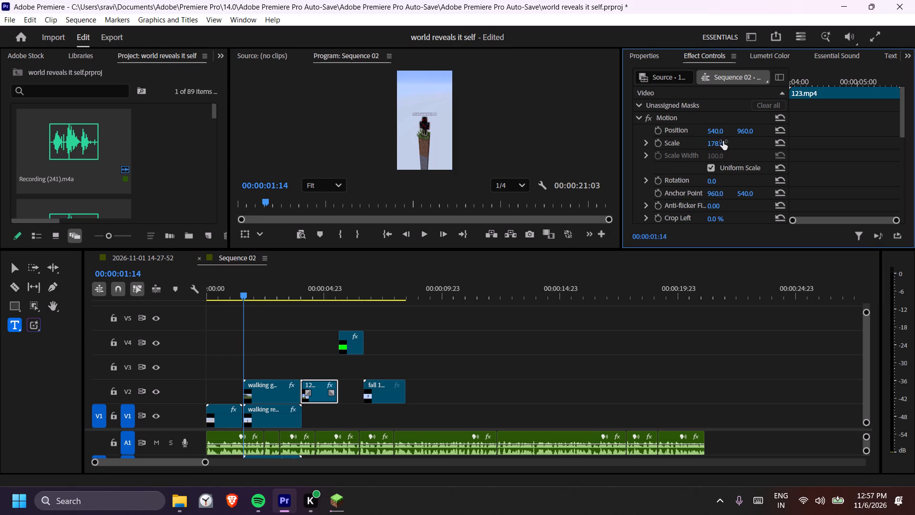
Play the sequence from 00:00:01:14 into the fall shot to check the framing of the rescaled clips.
{"action": "key", "text": "space"}
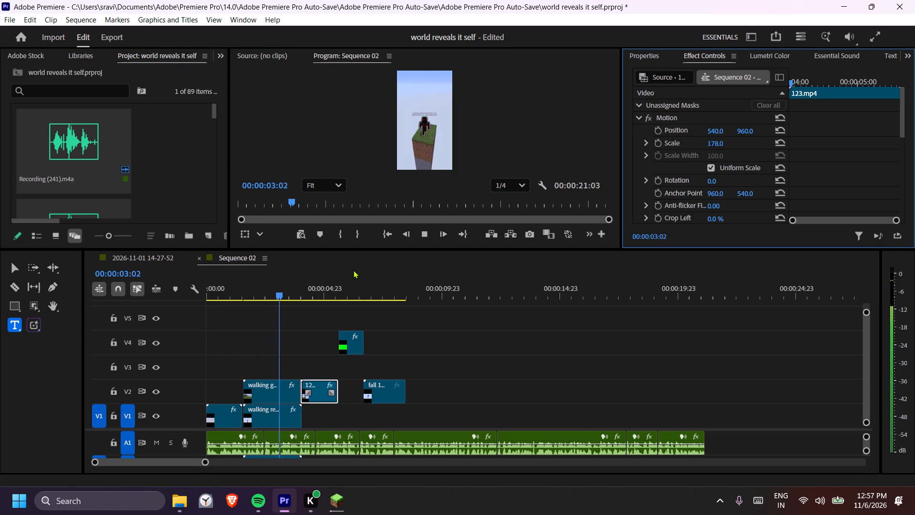
{"action": "key", "text": "space"}
{"action": "left_click", "coordinate": [289, 279]}
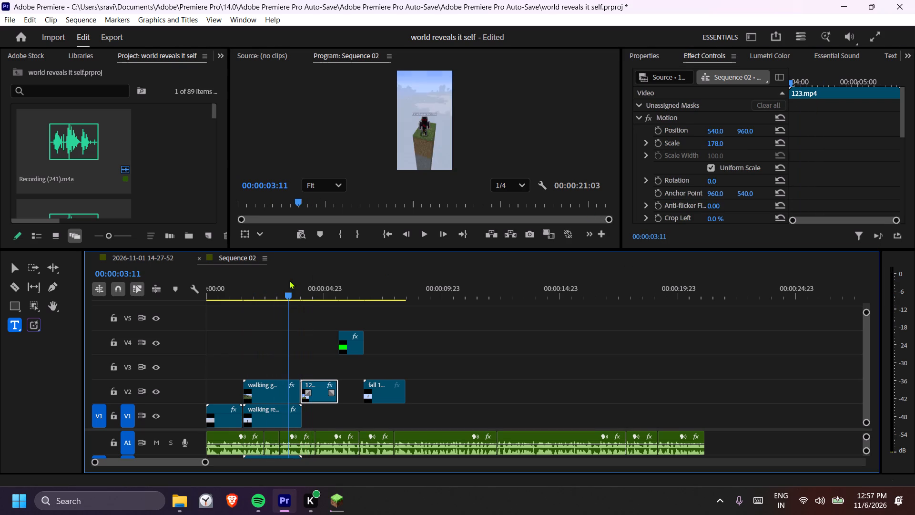
{"action": "key", "text": "space"}
{"action": "key", "text": "space"}
{"action": "key", "text": "space"}
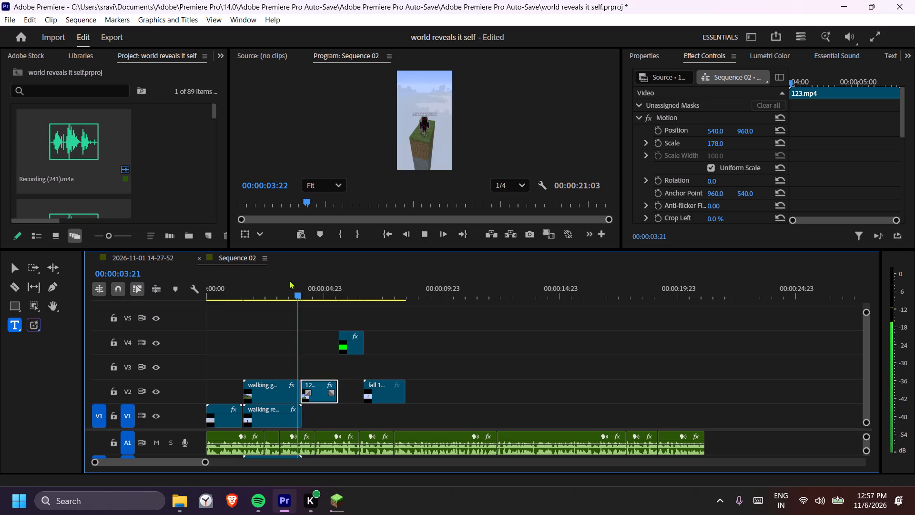
{"action": "key", "text": "space"}
{"action": "key", "text": "space"}
{"action": "key", "text": "space"}
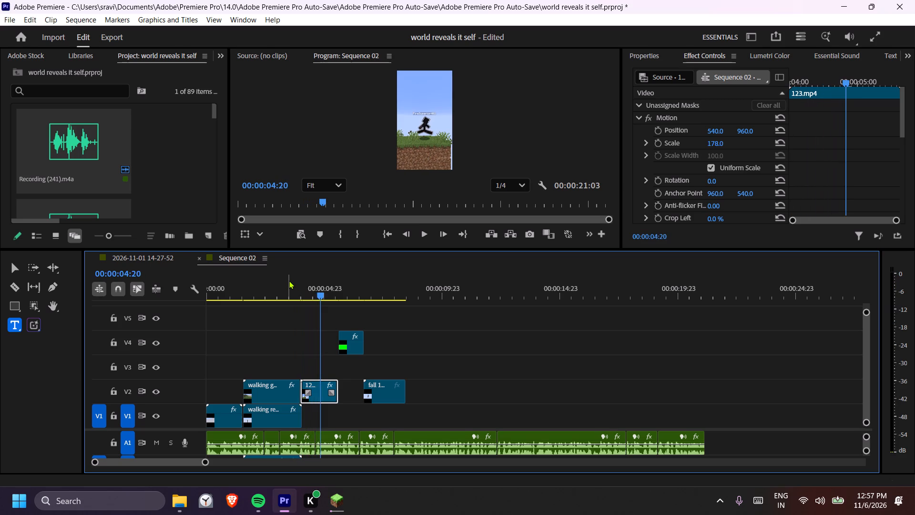
{"action": "key", "text": "space"}
{"action": "key", "text": "space"}
{"action": "key", "text": "space"}
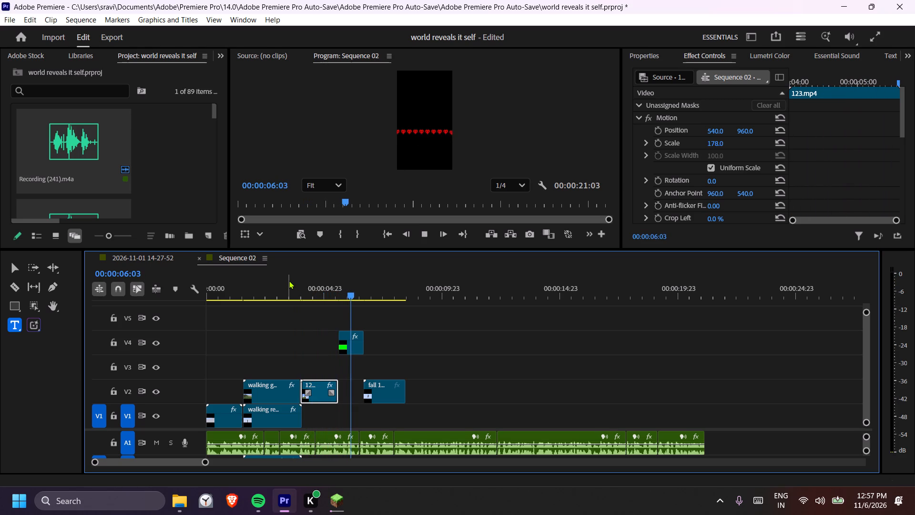
{"action": "key", "text": "space"}
Set the scale of the fall 1.mp4 clip on V2 to 178.
{"action": "left_click", "coordinate": [382, 391]}
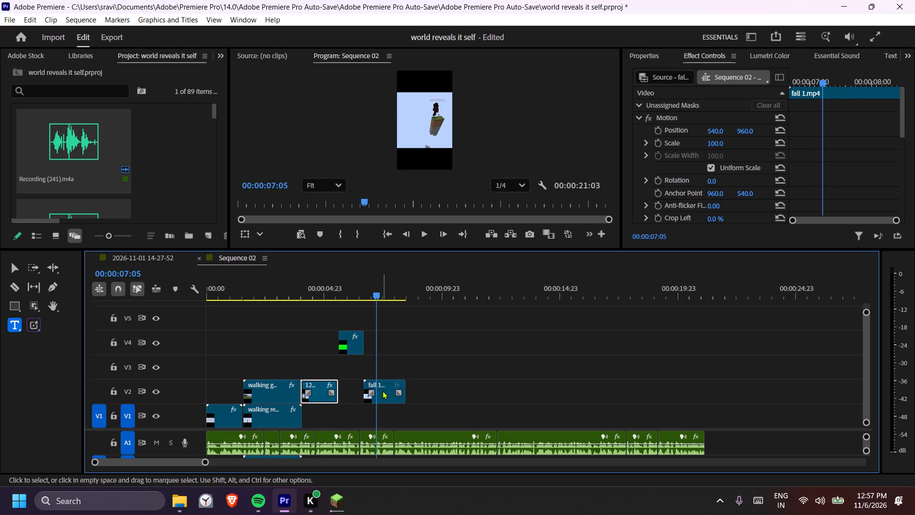
{"action": "left_click", "coordinate": [714, 144]}
{"action": "key", "text": "ctrl+a"}
{"action": "type", "text": "178"}
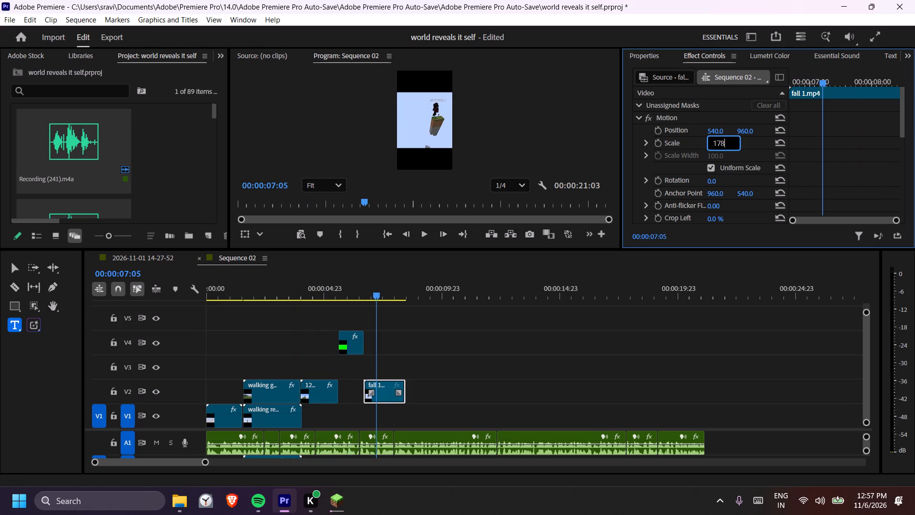
{"action": "key", "text": "Return"}
Switch to Minecraft to check the replay export's progress and return to Premiere.
{"action": "key", "text": "alt+Tab"}
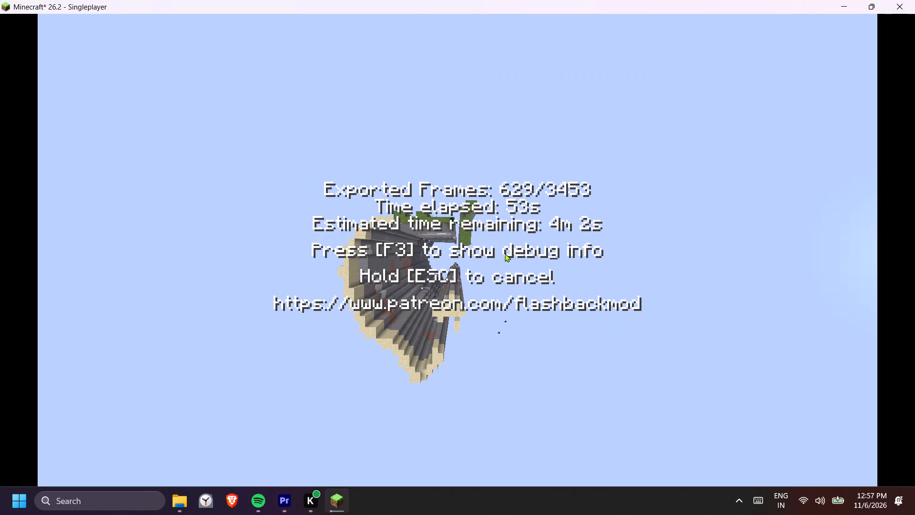
{"action": "key", "text": "alt+Tab"}
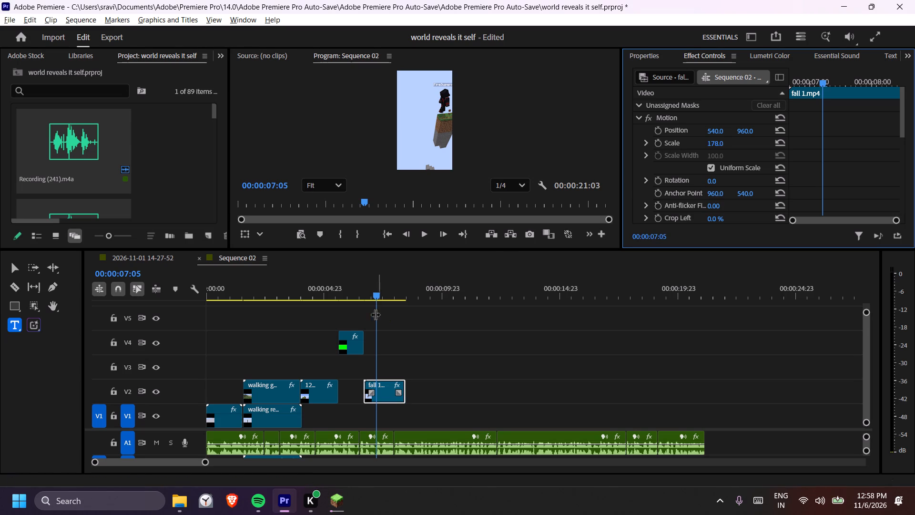
Scale the hardcore hearts clip on V4 to 75 and set its vertical position to 1202.
{"action": "left_click", "coordinate": [340, 288]}
{"action": "key", "text": "space"}
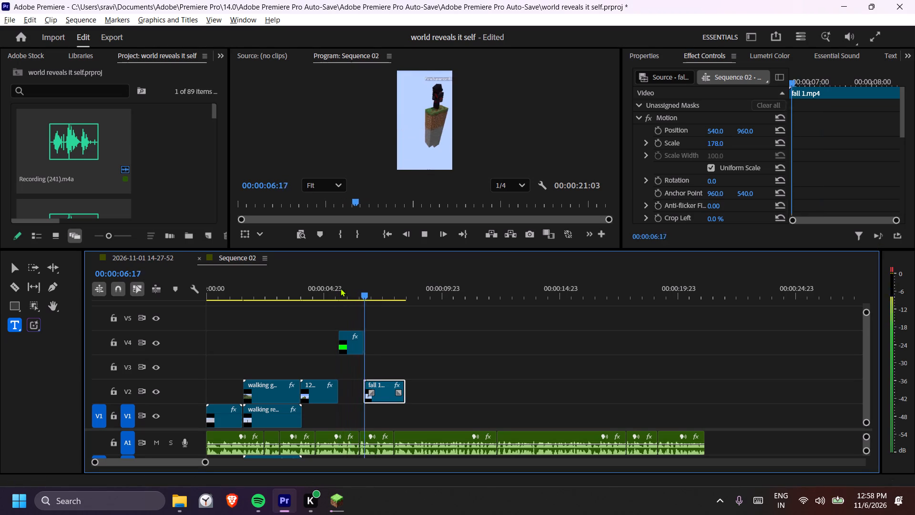
{"action": "key", "text": "space"}
{"action": "left_click", "coordinate": [351, 347]}
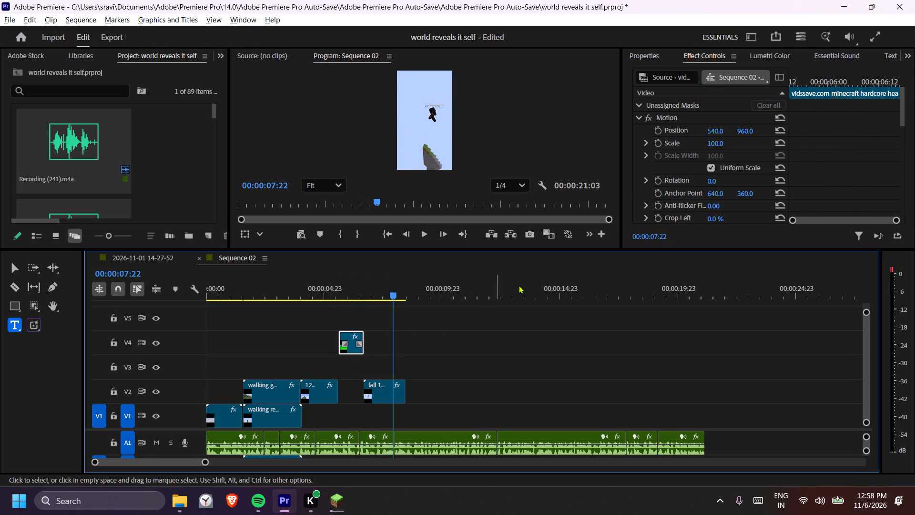
{"action": "left_click_drag", "start_coordinate": [361, 293], "coordinate": [356, 293]}
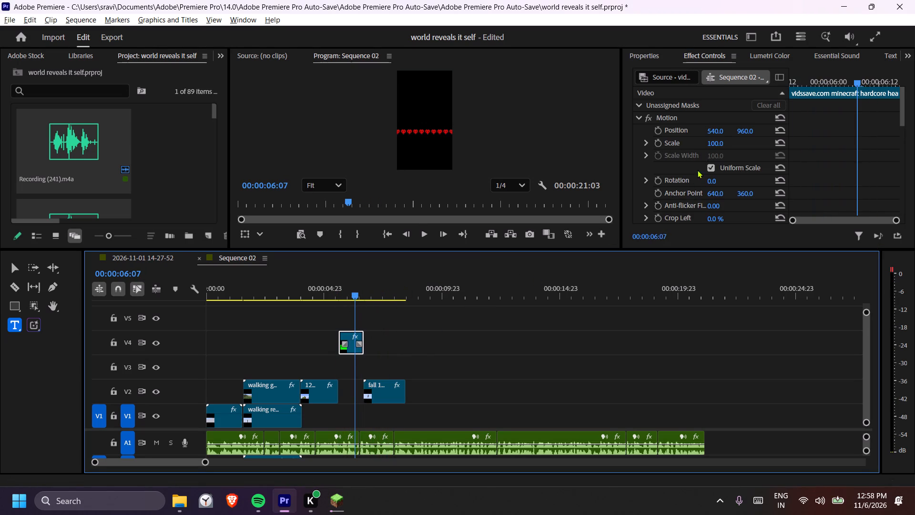
{"action": "left_click_drag", "start_coordinate": [714, 140], "coordinate": [700, 145]}
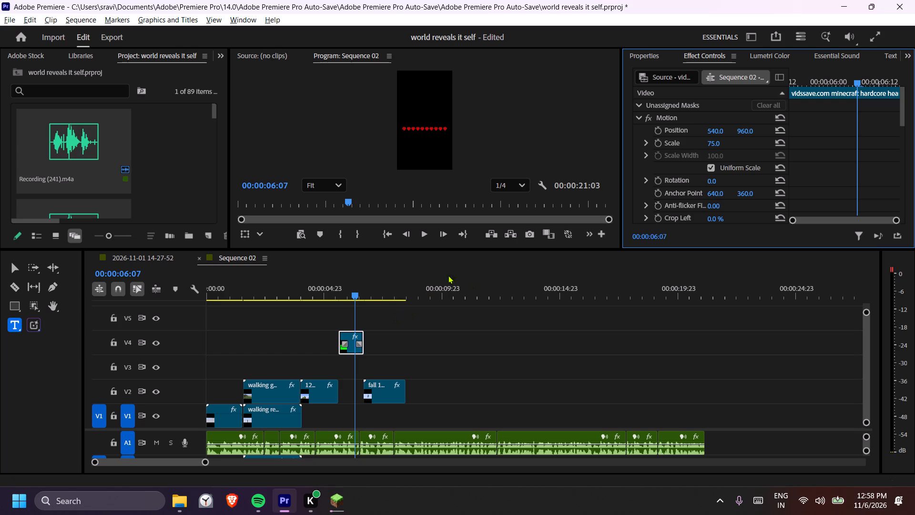
{"action": "left_click_drag", "start_coordinate": [719, 130], "coordinate": [753, 115]}
{"action": "key", "text": "ctrl+z"}
{"action": "left_click_drag", "start_coordinate": [746, 131], "coordinate": [720, 144]}
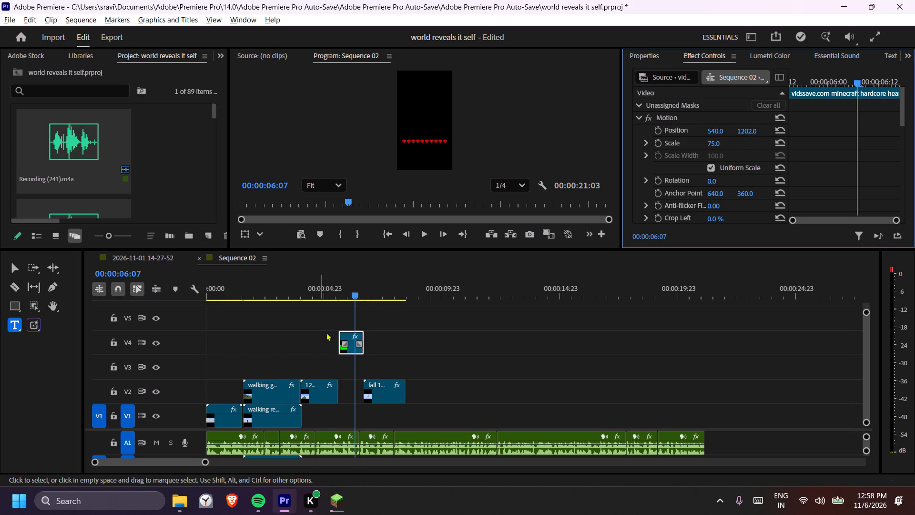
Move the hearts clip from V4 down to V3, keeping its timing.
{"action": "left_click", "coordinate": [339, 288]}
{"action": "left_click_drag", "start_coordinate": [350, 334], "coordinate": [350, 359]}
Play Sequence 02 from the hearts clip through to its end to review the cut and voice-over.
{"action": "key", "text": "space"}
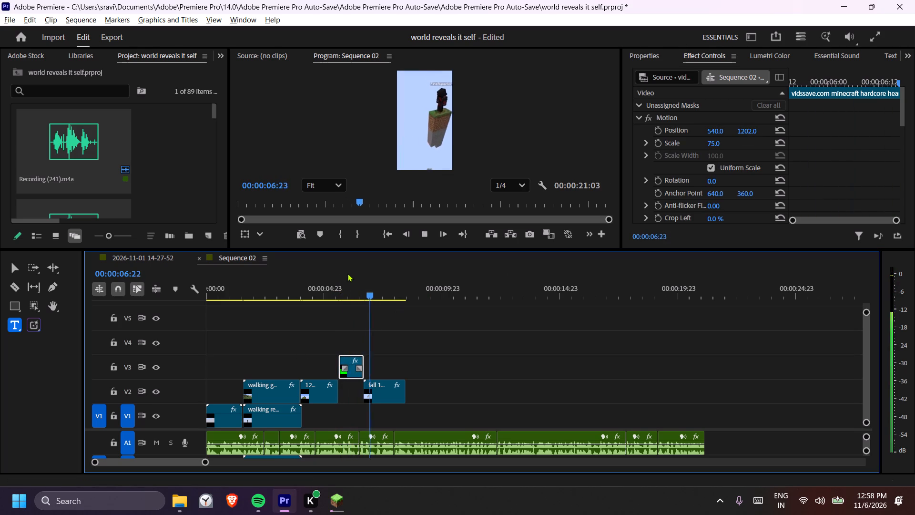
{"action": "key", "text": "space"}
{"action": "key", "text": "space"}
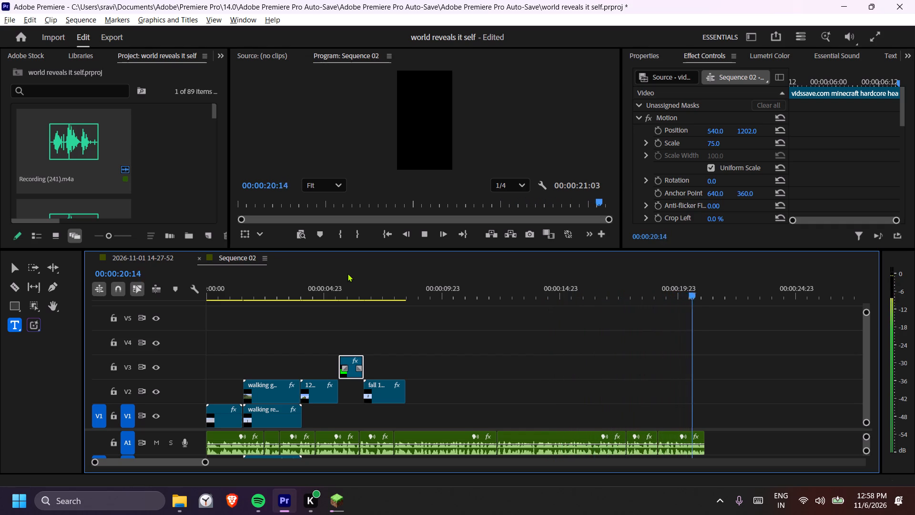
{"action": "key", "text": "space"}
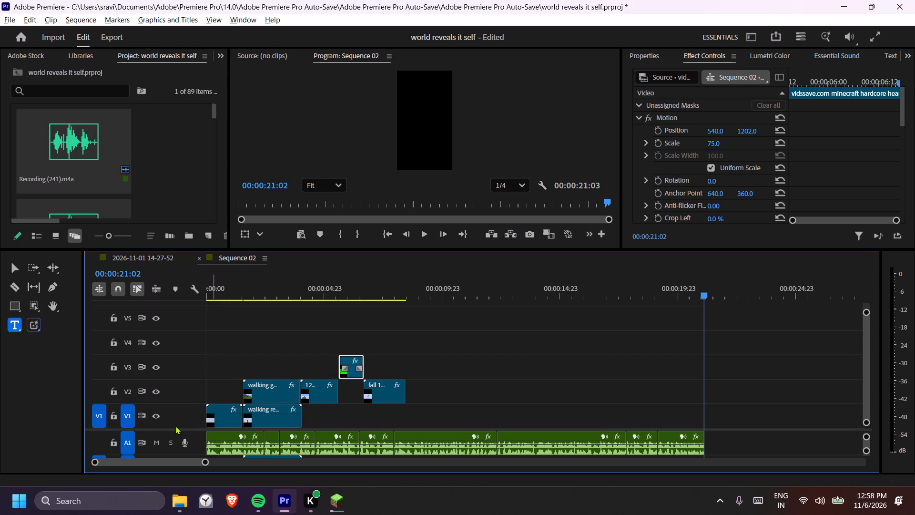
Return Sequence 02 to its start and browse the project media for a sound effect for the opening.
{"action": "left_click_drag", "start_coordinate": [172, 430], "coordinate": [197, 297]}
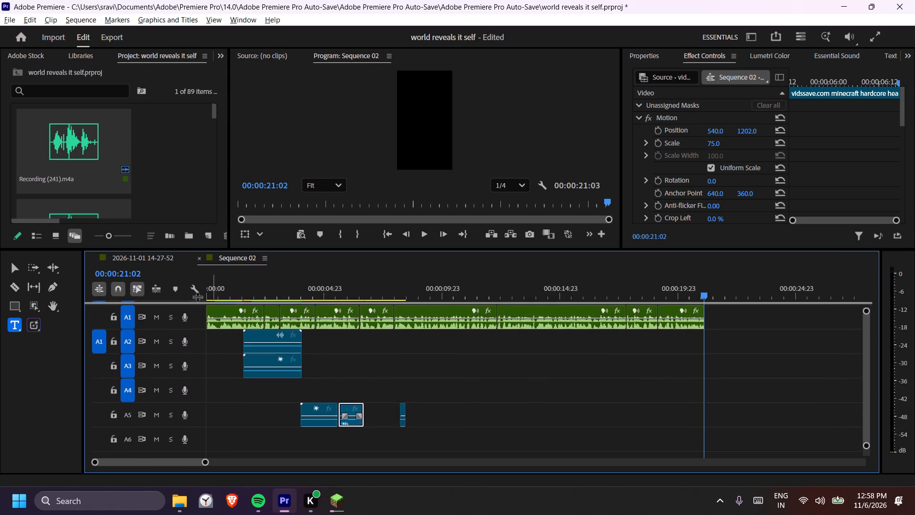
{"action": "left_click_drag", "start_coordinate": [197, 297], "coordinate": [202, 308]}
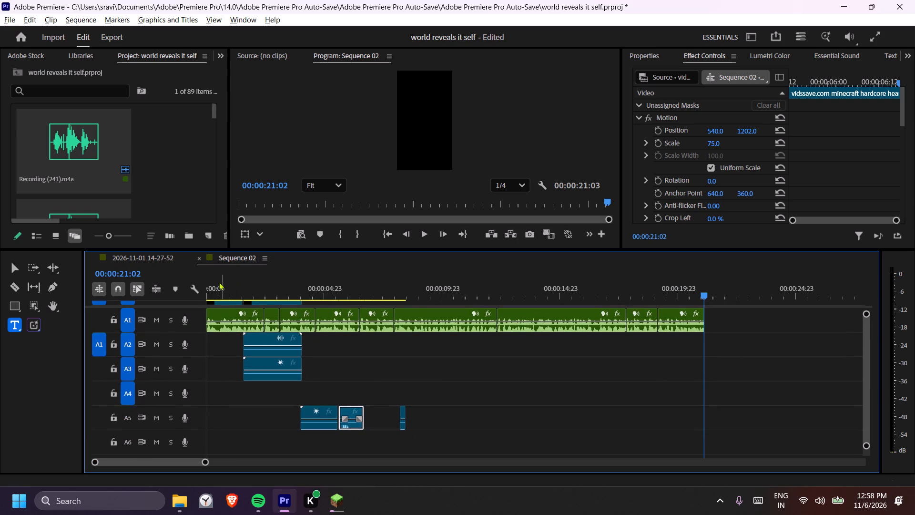
{"action": "left_click_drag", "start_coordinate": [219, 282], "coordinate": [182, 290]}
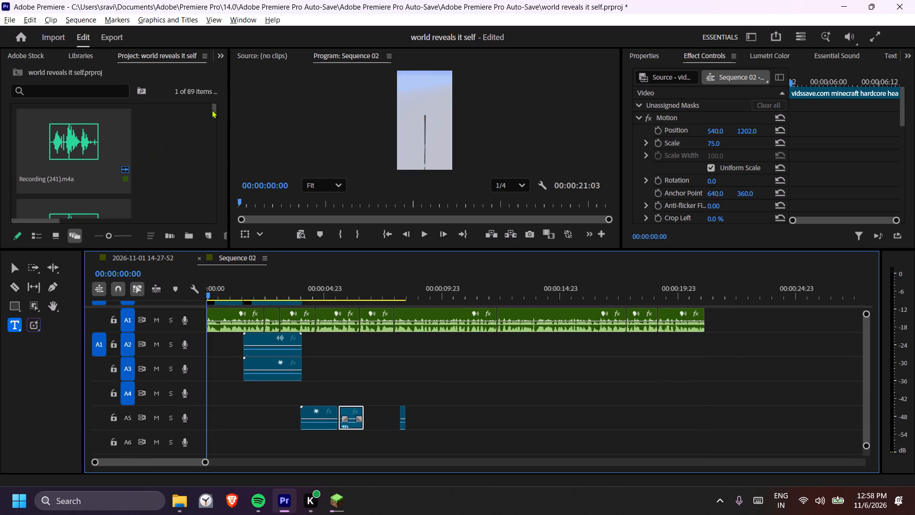
{"action": "left_click_drag", "start_coordinate": [213, 110], "coordinate": [222, 232]}
{"action": "scroll", "coordinate": [168, 184], "scroll_direction": "up", "scroll_amount": 15}
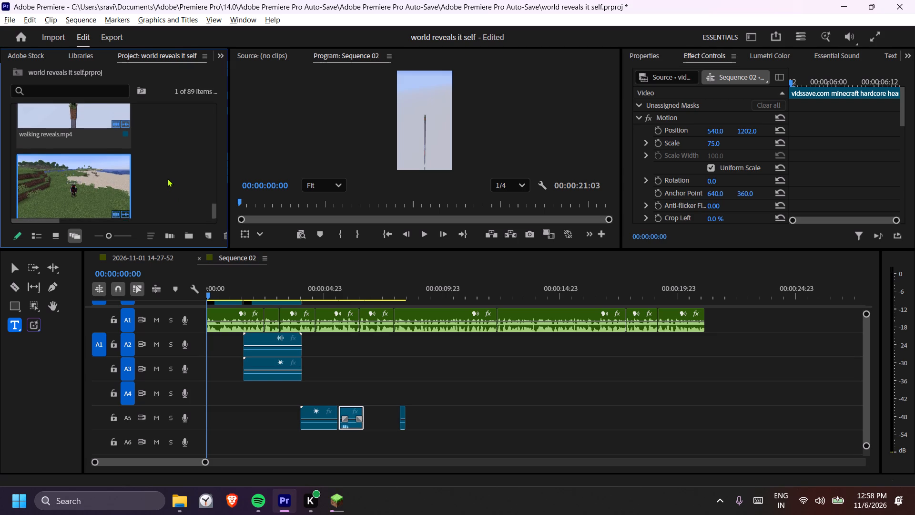
{"action": "scroll", "coordinate": [167, 178], "scroll_direction": "up", "scroll_amount": 4}
{"action": "left_click_drag", "start_coordinate": [213, 209], "coordinate": [213, 197]}
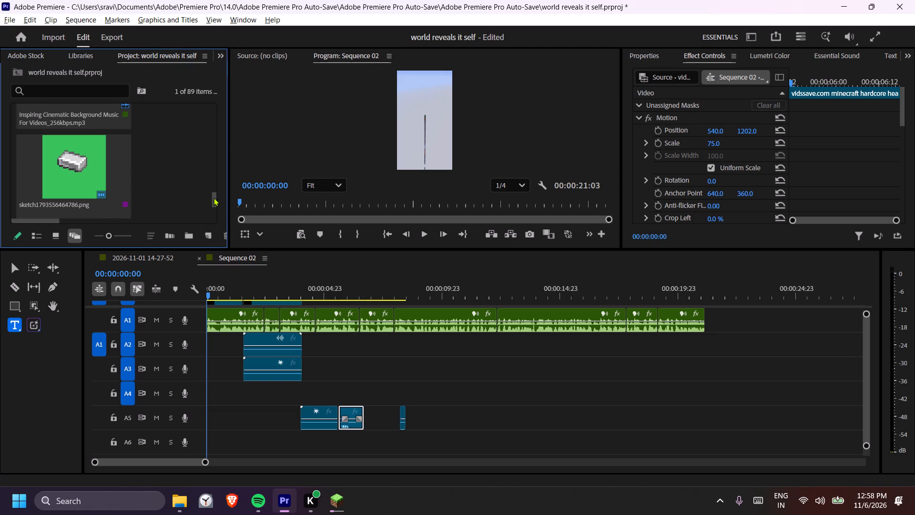
{"action": "left_click_drag", "start_coordinate": [213, 197], "coordinate": [214, 196]}
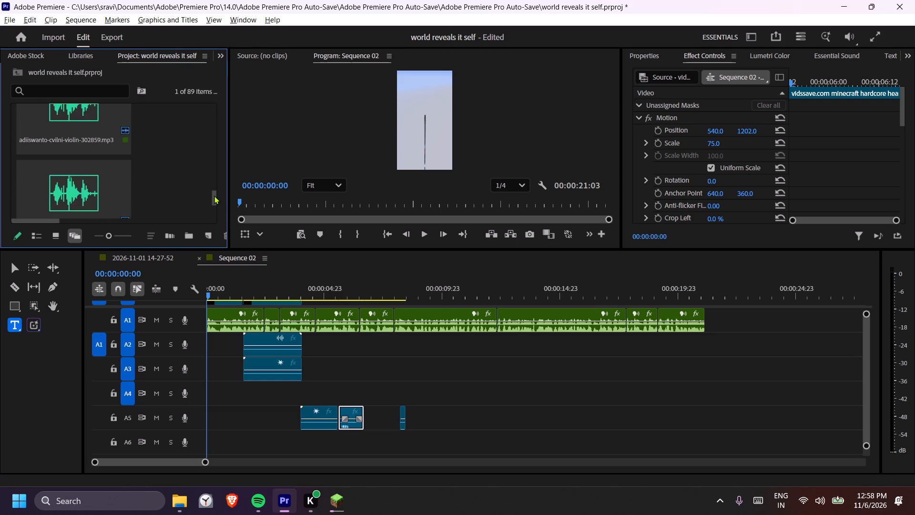
{"action": "left_click_drag", "start_coordinate": [214, 196], "coordinate": [216, 192]}
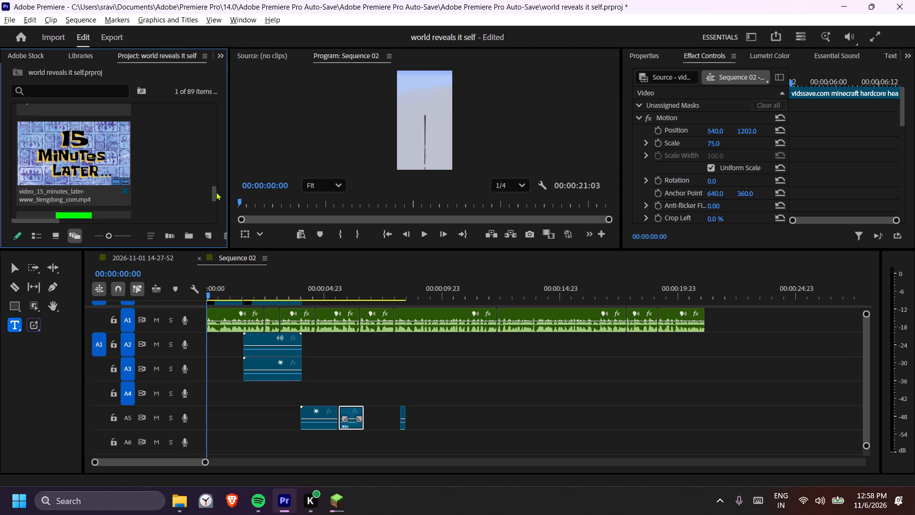
{"action": "left_click_drag", "start_coordinate": [216, 192], "coordinate": [216, 190]}
{"action": "left_click", "coordinate": [141, 255]}
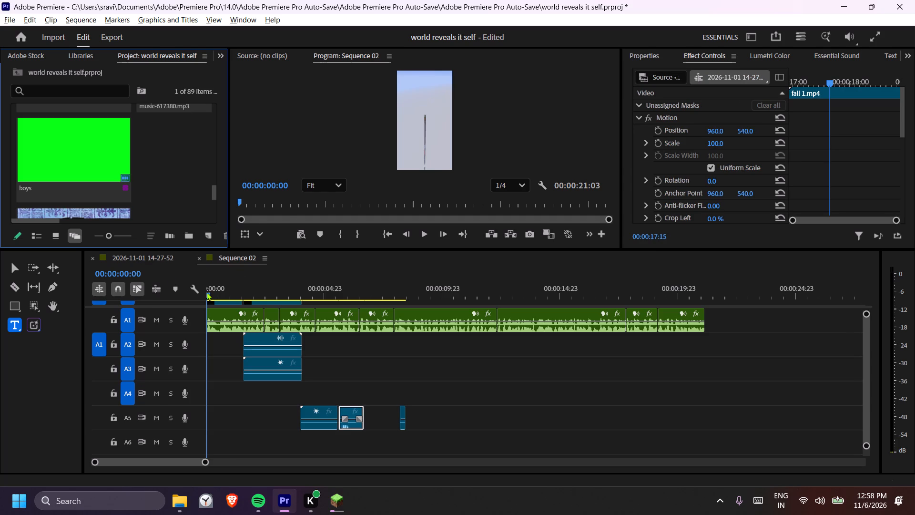
{"action": "scroll", "coordinate": [256, 339], "scroll_direction": "down", "scroll_amount": 5}
{"action": "scroll", "coordinate": [256, 327], "scroll_direction": "up", "scroll_amount": 7}
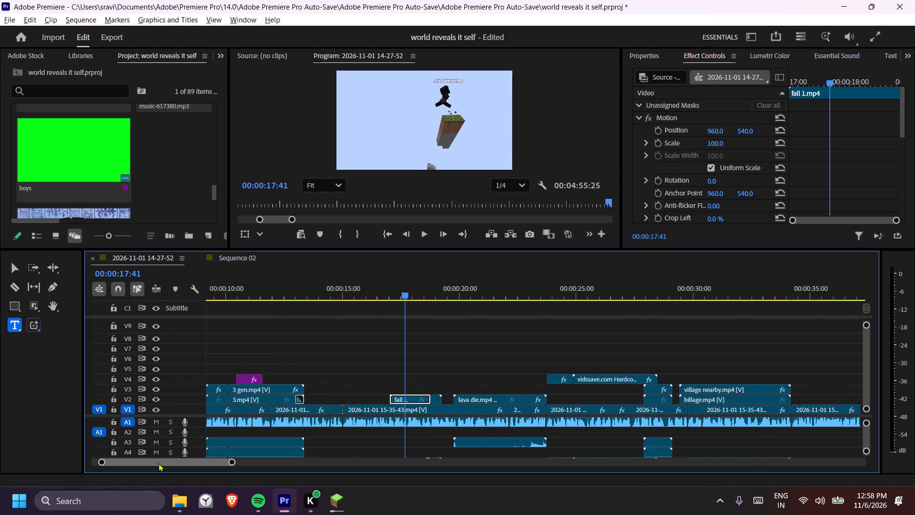
{"action": "left_click_drag", "start_coordinate": [158, 463], "coordinate": [117, 463]}
{"action": "left_click_drag", "start_coordinate": [218, 294], "coordinate": [197, 292]}
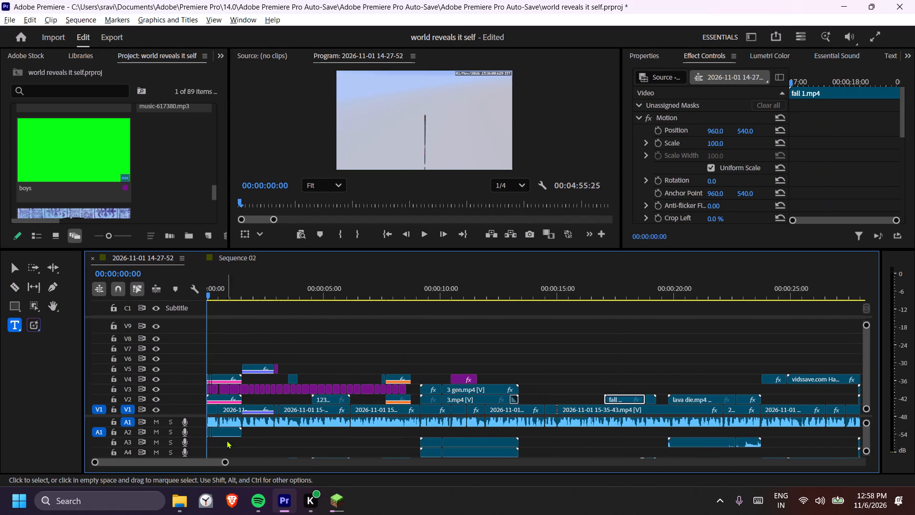
{"action": "left_click", "coordinate": [298, 435]}
{"action": "key", "text": "equal"}
{"action": "key", "text": "equal"}
{"action": "key", "text": "equal"}
{"action": "key", "text": "equal"}
{"action": "key", "text": "equal"}
{"action": "left_click", "coordinate": [254, 434]}
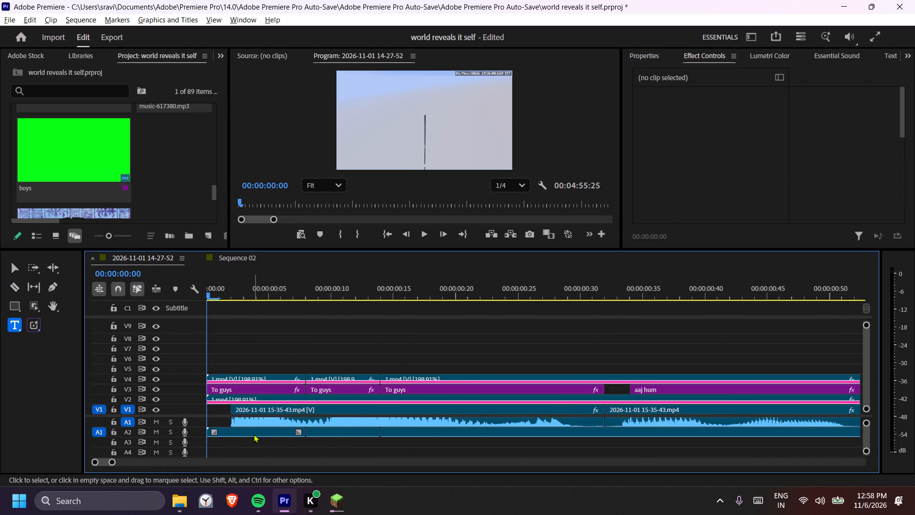
{"action": "scroll", "coordinate": [245, 422], "scroll_direction": "down", "scroll_amount": 5}
{"action": "scroll", "coordinate": [233, 417], "scroll_direction": "up", "scroll_amount": 7}
{"action": "key", "text": "space"}
{"action": "key", "text": "space"}
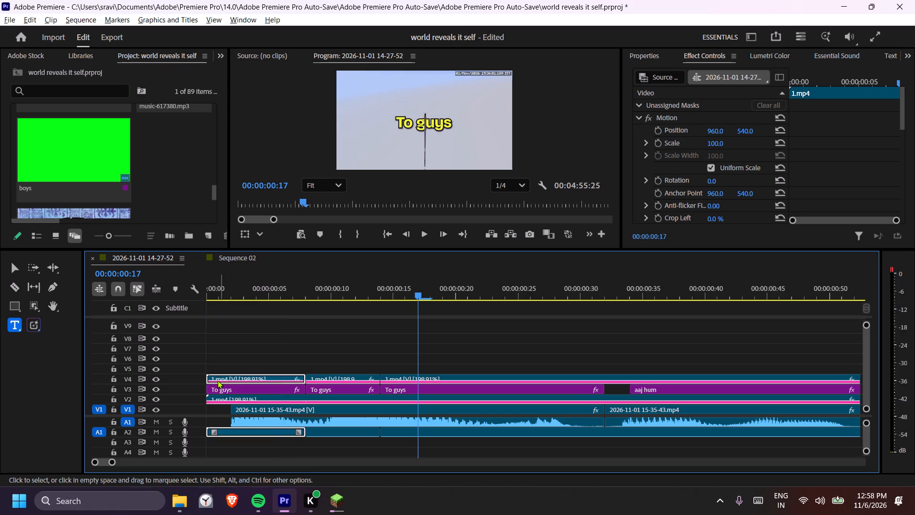
{"action": "left_click_drag", "start_coordinate": [187, 415], "coordinate": [201, 305]}
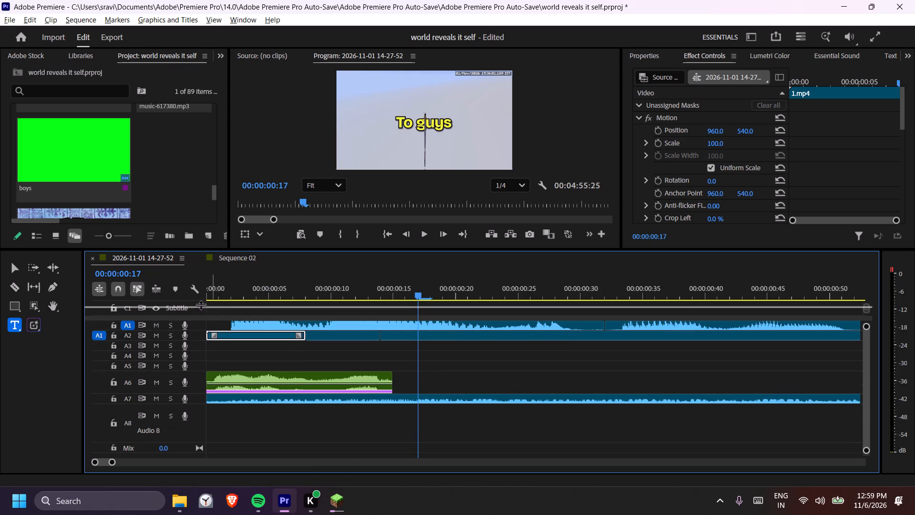
{"action": "left_click_drag", "start_coordinate": [201, 305], "coordinate": [202, 319]}
{"action": "left_click", "coordinate": [262, 380]}
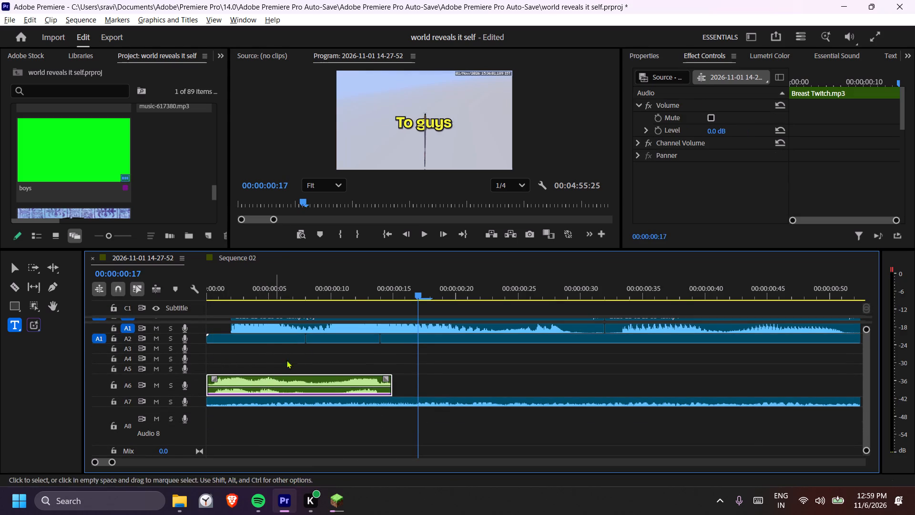
{"action": "key", "text": "ctrl+c"}
{"action": "left_click", "coordinate": [237, 259]}
{"action": "left_click_drag", "start_coordinate": [210, 284], "coordinate": [201, 286]}
{"action": "key", "text": "ctrl+v"}
Play the opening of Sequence 02 to check the pasted sound effect, and return to the start.
{"action": "left_click_drag", "start_coordinate": [213, 291], "coordinate": [191, 294]}
{"action": "key", "text": "space"}
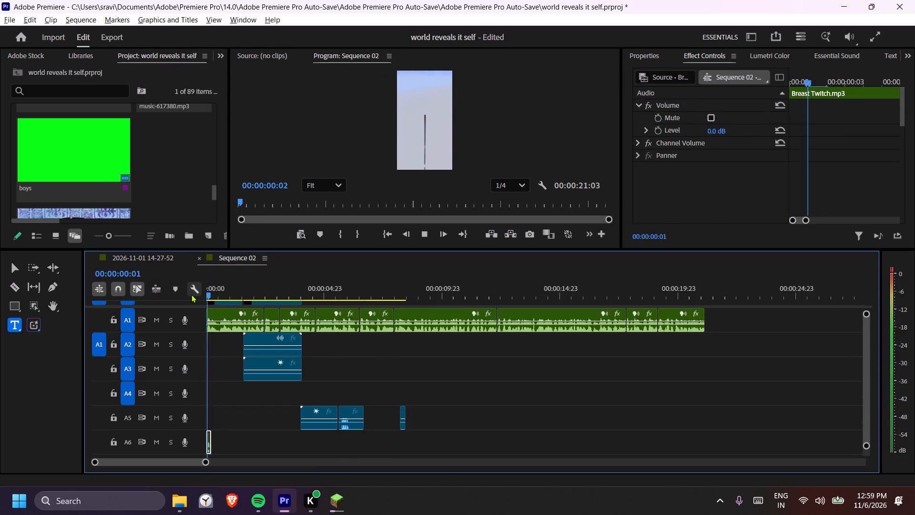
{"action": "key", "text": "space"}
{"action": "key", "text": "space"}
{"action": "key", "text": "space"}
{"action": "key", "text": "space"}
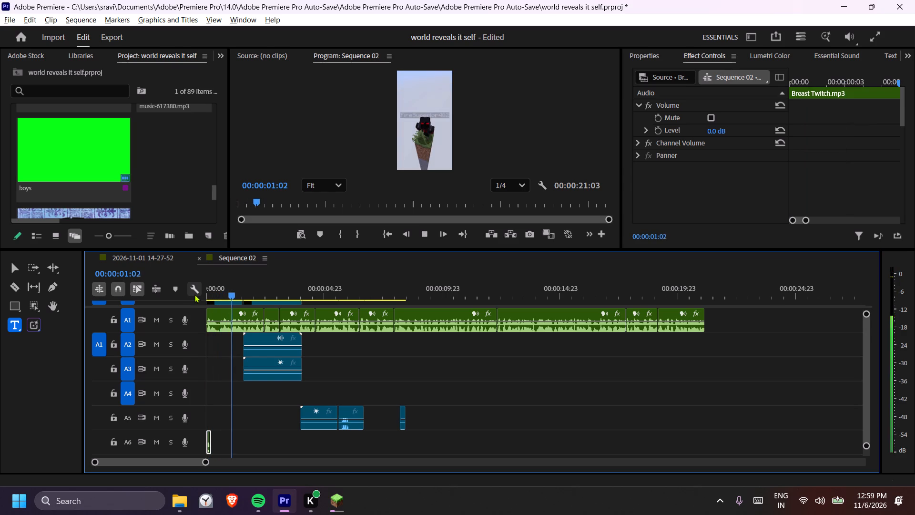
{"action": "key", "text": "space"}
{"action": "left_click_drag", "start_coordinate": [219, 290], "coordinate": [192, 290]}
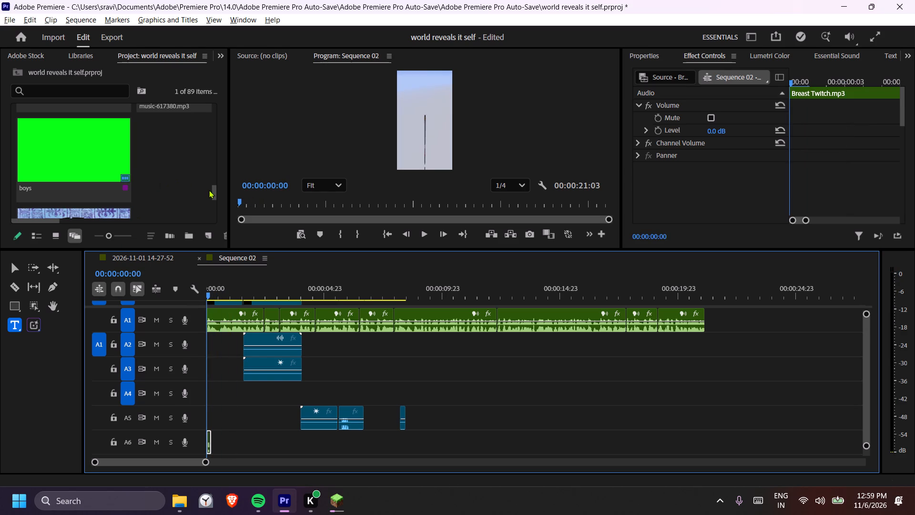
Browse the project media for another sound effect.
{"action": "left_click_drag", "start_coordinate": [212, 191], "coordinate": [213, 205]}
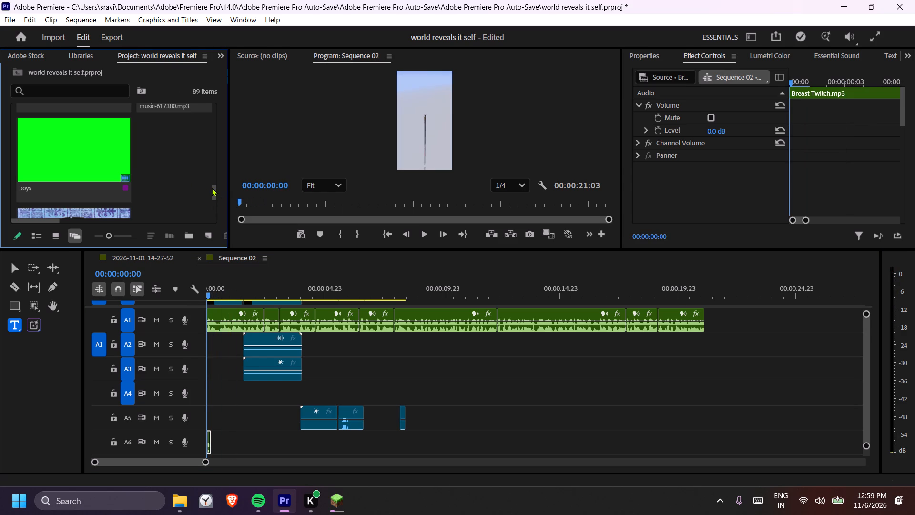
{"action": "left_click_drag", "start_coordinate": [214, 186], "coordinate": [216, 218]}
{"action": "scroll", "coordinate": [185, 206], "scroll_direction": "up", "scroll_amount": 8}
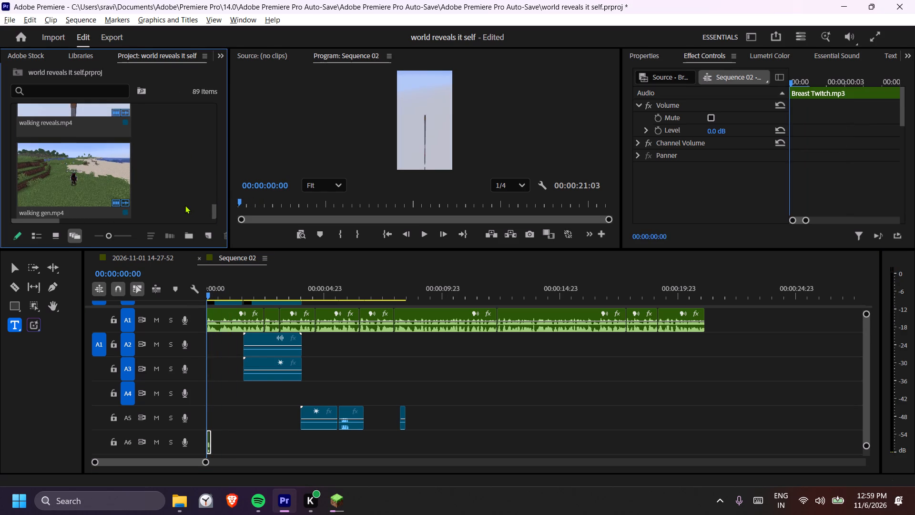
{"action": "scroll", "coordinate": [185, 205], "scroll_direction": "up", "scroll_amount": 13}
{"action": "left_click_drag", "start_coordinate": [212, 208], "coordinate": [212, 185]}
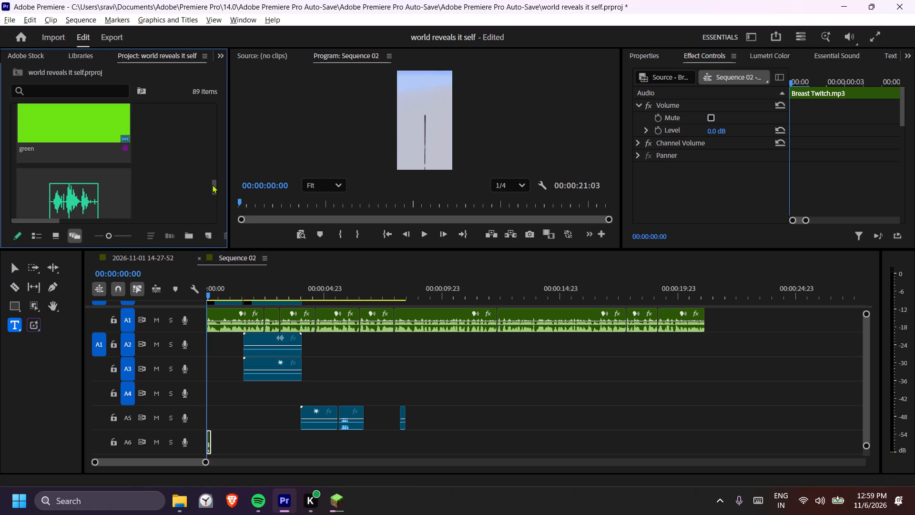
{"action": "left_click_drag", "start_coordinate": [212, 185], "coordinate": [213, 188]}
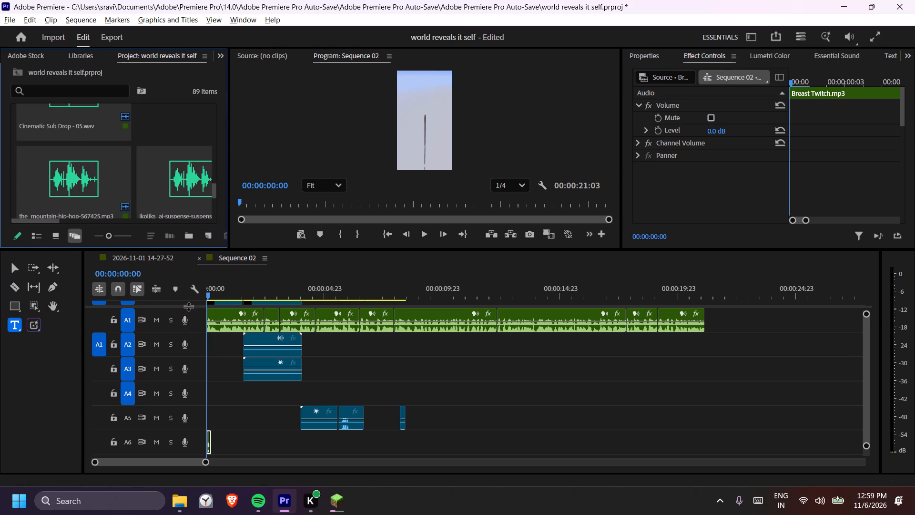
Move the Breast Twitch.mp3 clip from A6 up to A4, keeping it at the sequence start.
{"action": "left_click_drag", "start_coordinate": [188, 306], "coordinate": [203, 323]}
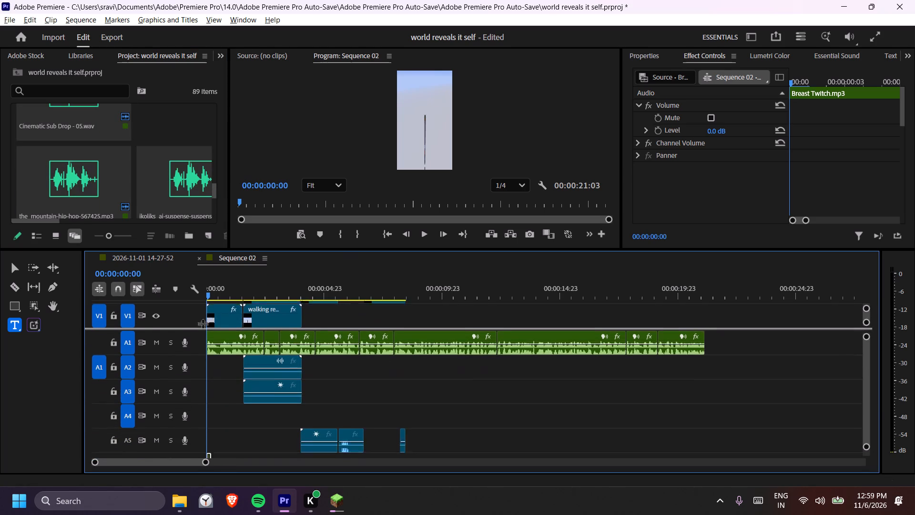
{"action": "left_click_drag", "start_coordinate": [203, 323], "coordinate": [208, 310]}
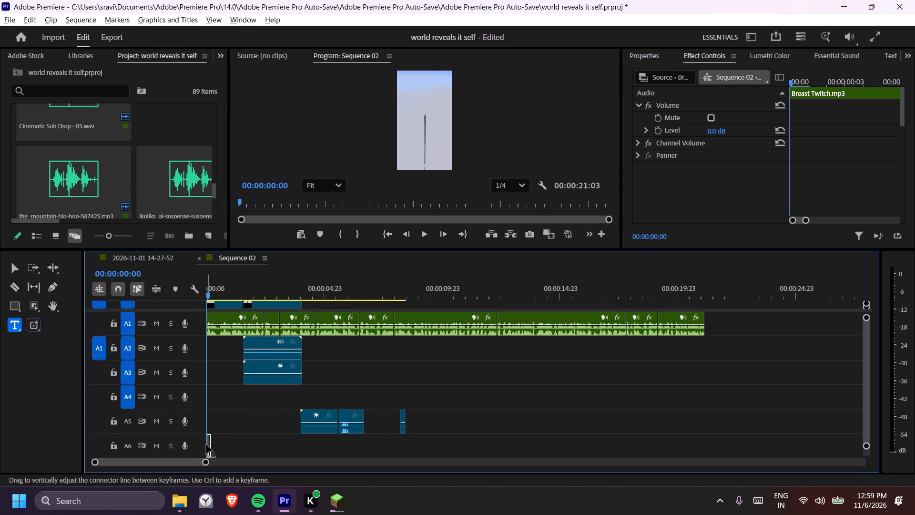
{"action": "left_click_drag", "start_coordinate": [209, 443], "coordinate": [208, 404]}
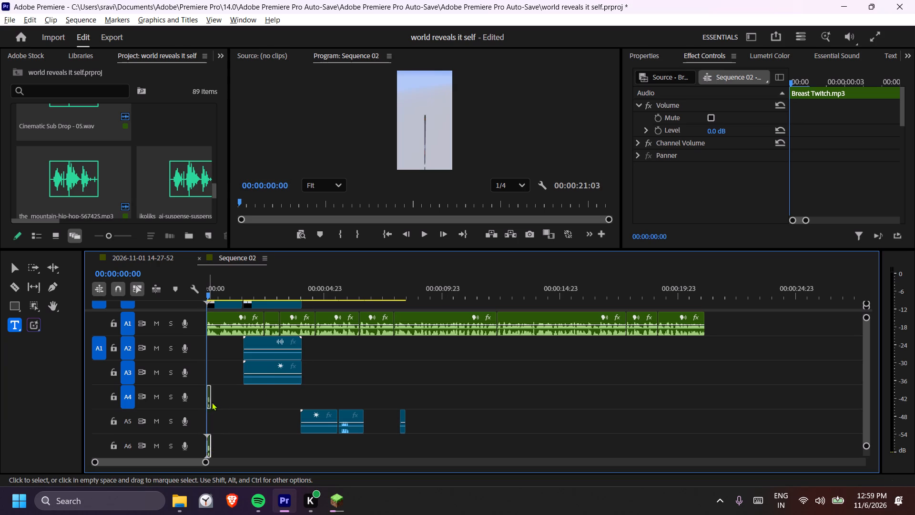
Search the project media for "whoosh" and show the matching sounds in icon view.
{"action": "scroll", "coordinate": [128, 160], "scroll_direction": "down", "scroll_amount": 5}
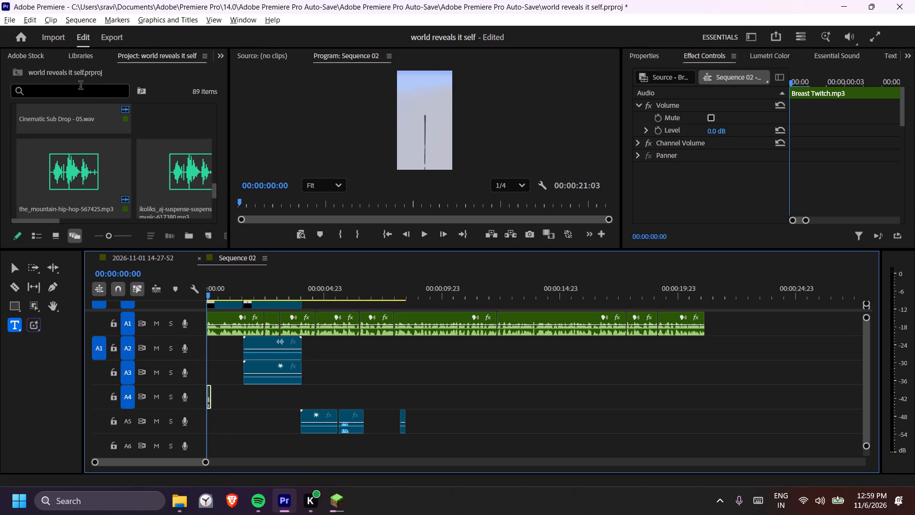
{"action": "left_click", "coordinate": [76, 91]}
{"action": "type", "text": "whoosh"}
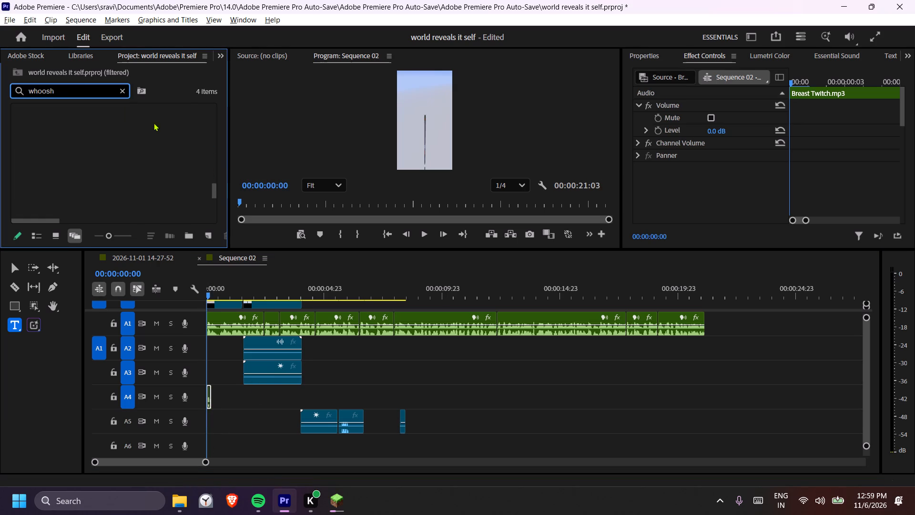
{"action": "left_click_drag", "start_coordinate": [215, 192], "coordinate": [215, 183]}
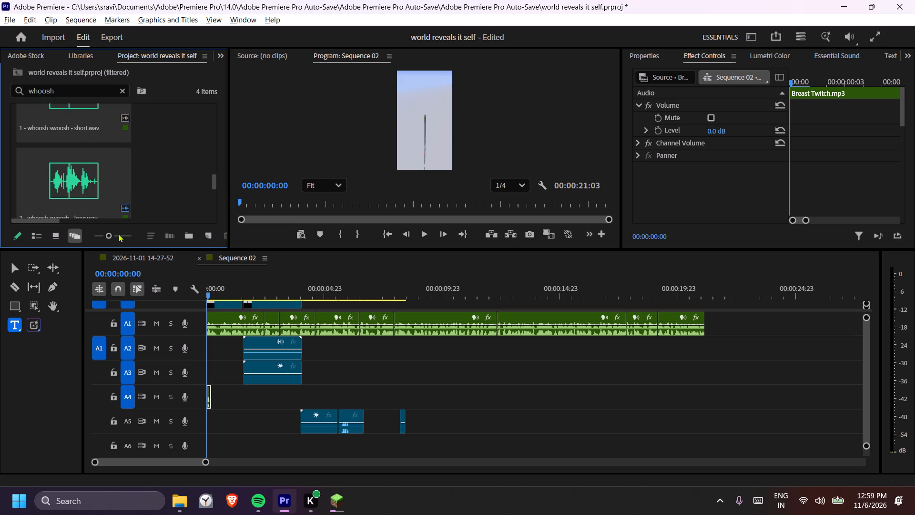
{"action": "left_click_drag", "start_coordinate": [112, 234], "coordinate": [173, 232]}
{"action": "left_click", "coordinate": [147, 233]}
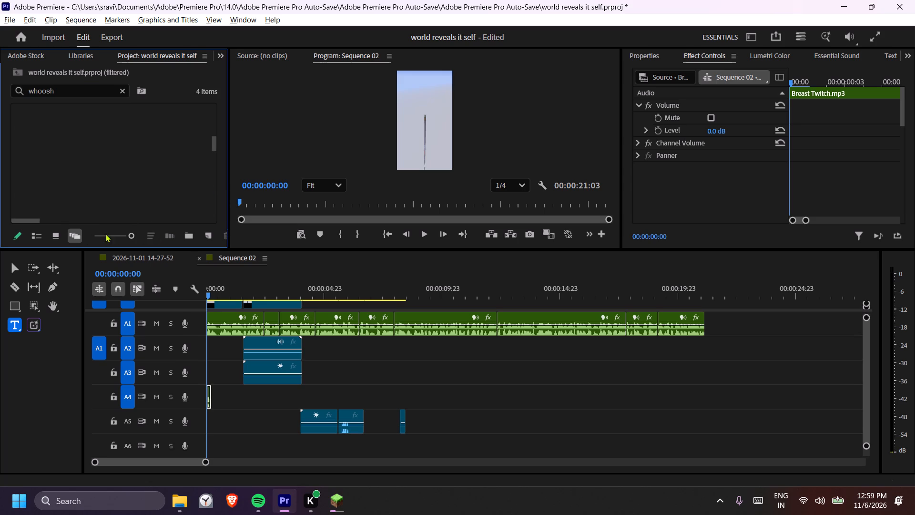
{"action": "left_click", "coordinate": [54, 235]}
{"action": "scroll", "coordinate": [128, 171], "scroll_direction": "down", "scroll_amount": 6}
{"action": "scroll", "coordinate": [128, 171], "scroll_direction": "up", "scroll_amount": 7}
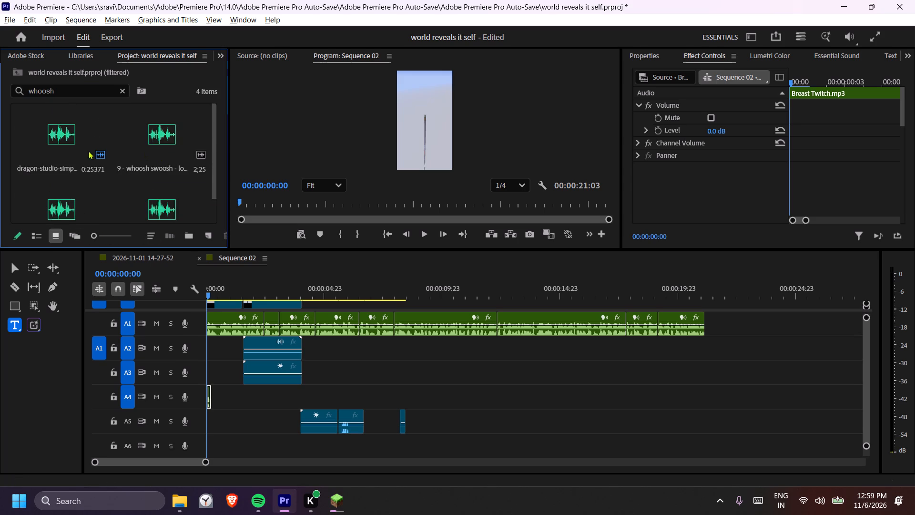
Place 9 - whoosh swoosh - long.wav on A4 just after the Breast Twitch.mp3 clip, at about 00:00:00:06.
{"action": "left_click_drag", "start_coordinate": [150, 137], "coordinate": [219, 401]}
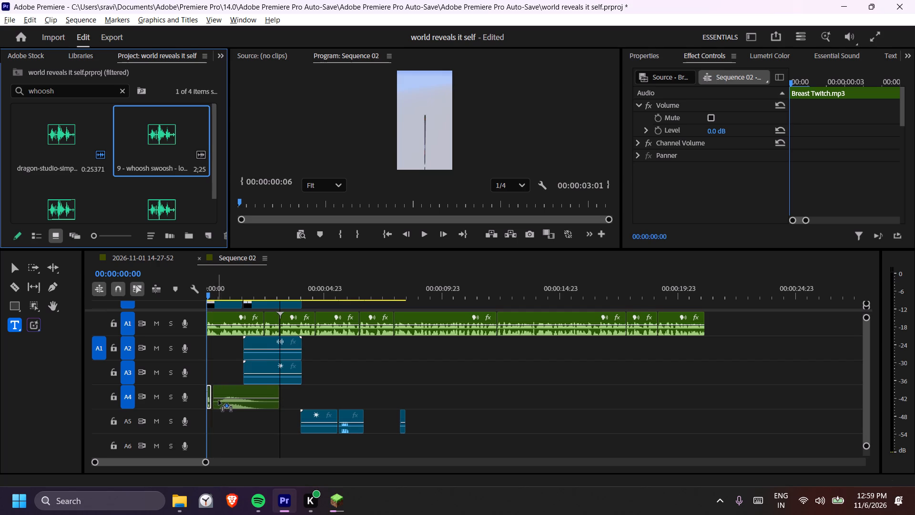
{"action": "left_click_drag", "start_coordinate": [219, 401], "coordinate": [219, 401]}
Cut the whoosh clip on A4 shortly after its start and delete the short opening piece.
{"action": "key", "text": "c"}
{"action": "left_click", "coordinate": [220, 402]}
{"action": "key", "text": "t"}
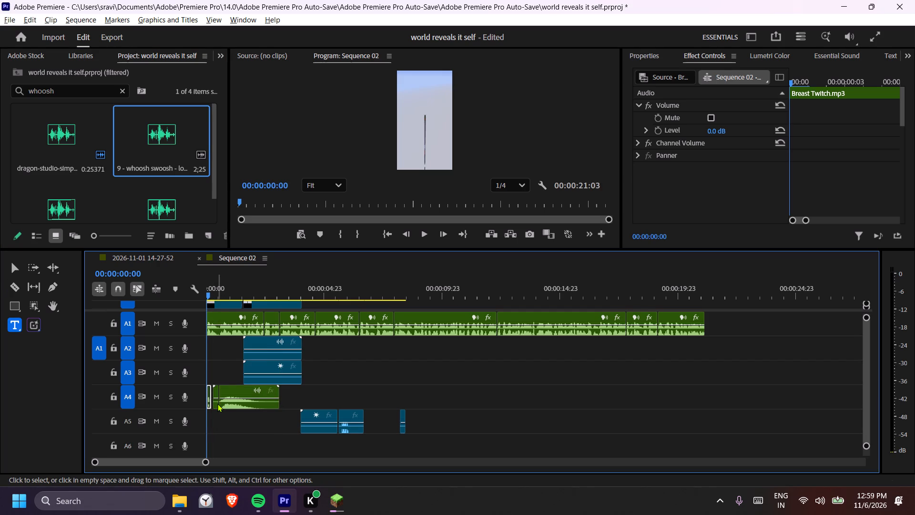
{"action": "left_click", "coordinate": [217, 403]}
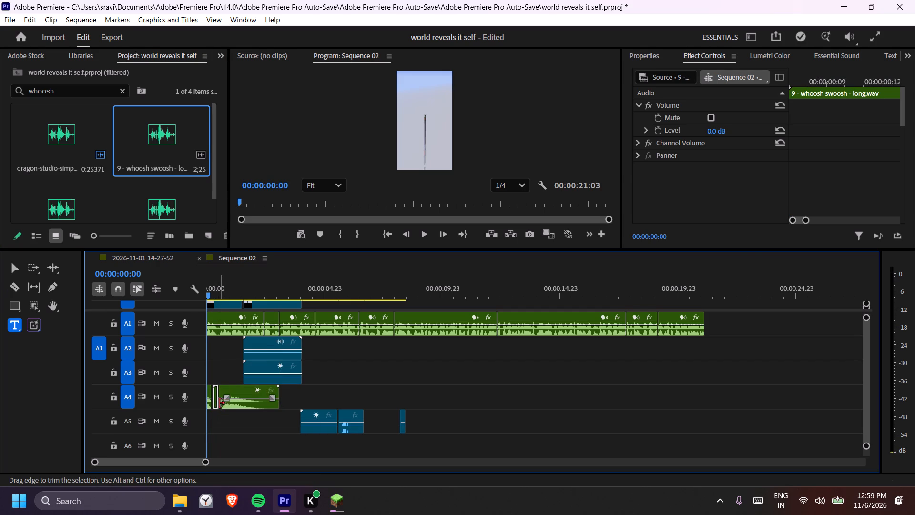
{"action": "key", "text": "Delete"}
Split the whoosh clip on A4 at about 2 seconds on the timeline and delete its tail.
{"action": "type", "text": "xc"}
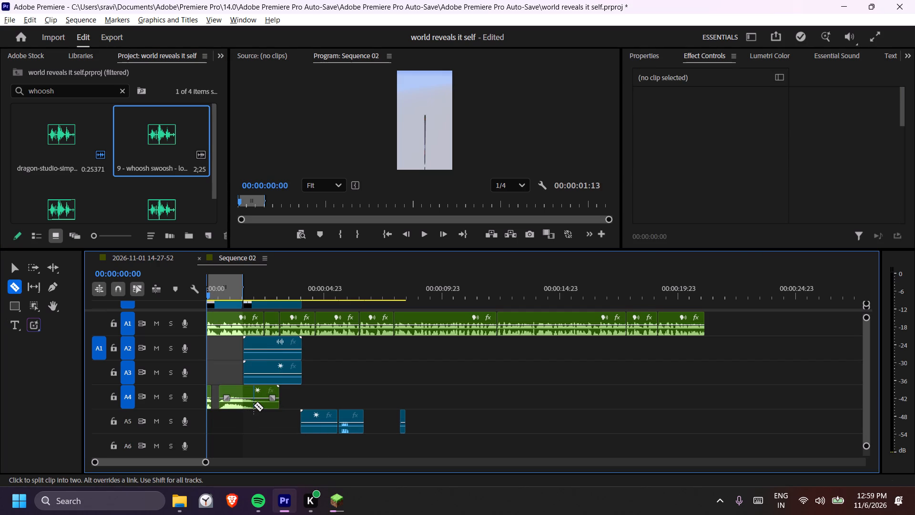
{"action": "key", "text": "ctrl+z"}
{"action": "left_click", "coordinate": [254, 405]}
{"action": "key", "text": "t"}
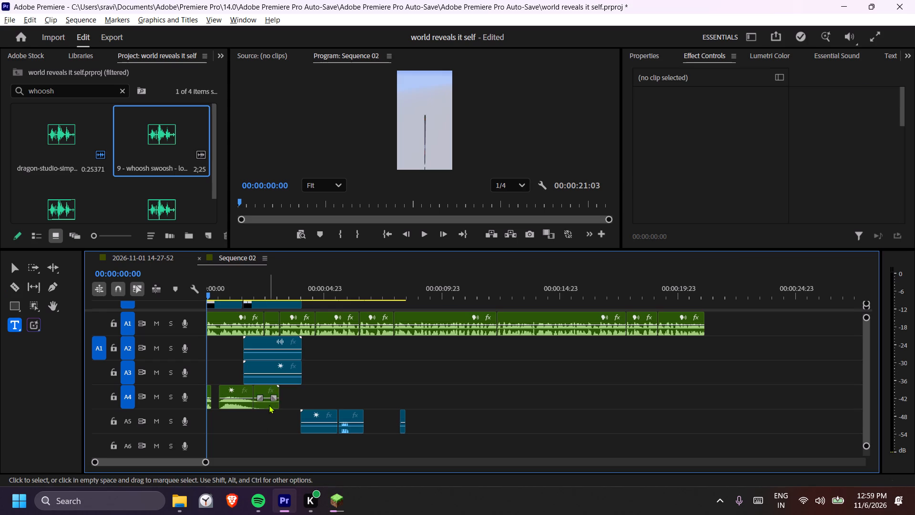
{"action": "left_click", "coordinate": [269, 405]}
{"action": "key", "text": "Delete"}
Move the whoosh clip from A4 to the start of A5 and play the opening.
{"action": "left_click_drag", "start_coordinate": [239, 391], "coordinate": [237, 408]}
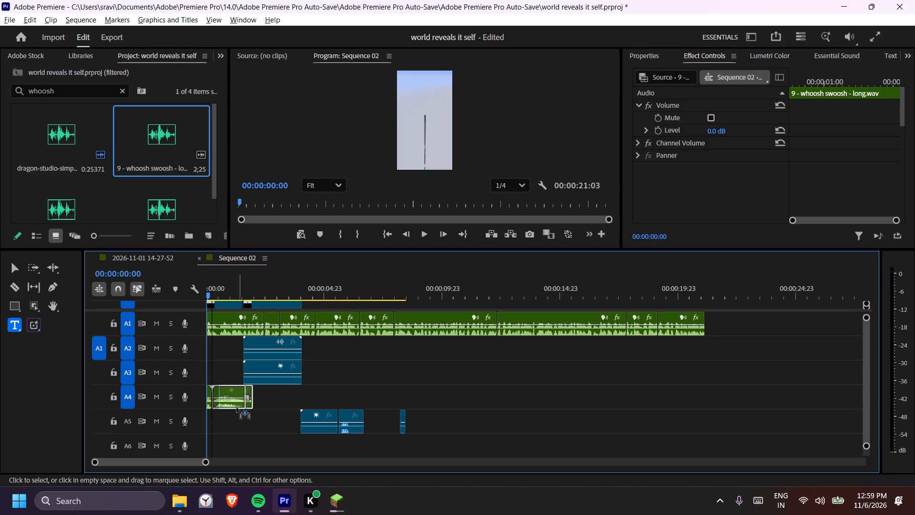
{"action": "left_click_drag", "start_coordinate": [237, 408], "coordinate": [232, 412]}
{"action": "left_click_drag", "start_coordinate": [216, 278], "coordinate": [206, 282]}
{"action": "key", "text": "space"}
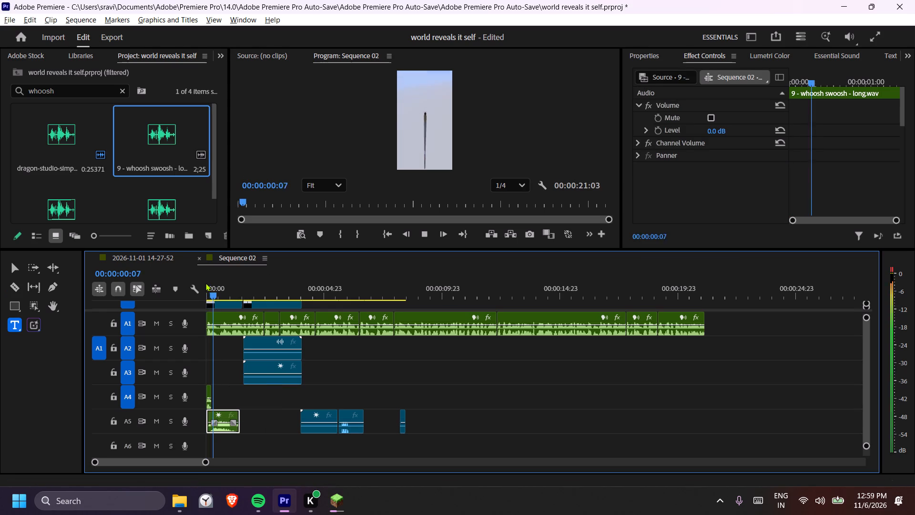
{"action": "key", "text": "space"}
Delete the whoosh clip from the start of A5.
{"action": "left_click", "coordinate": [221, 416]}
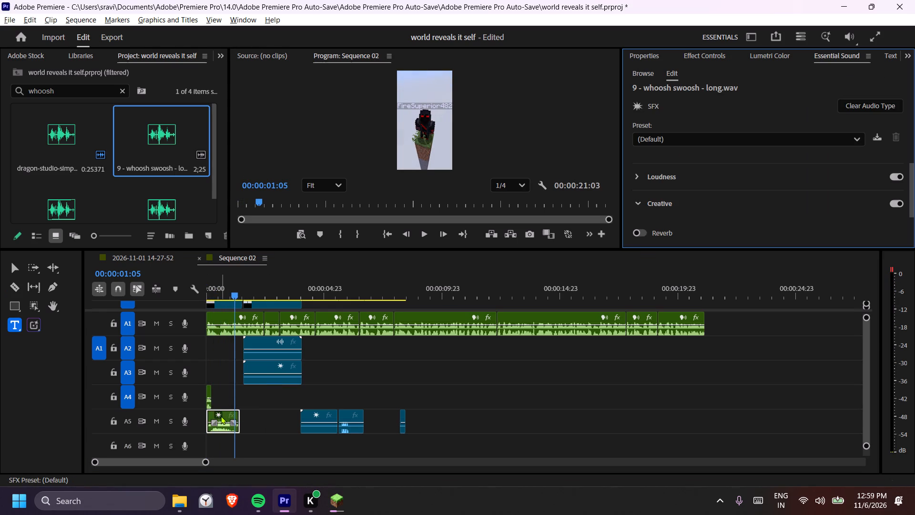
{"action": "left_click", "coordinate": [225, 416]}
{"action": "key", "text": "Delete"}
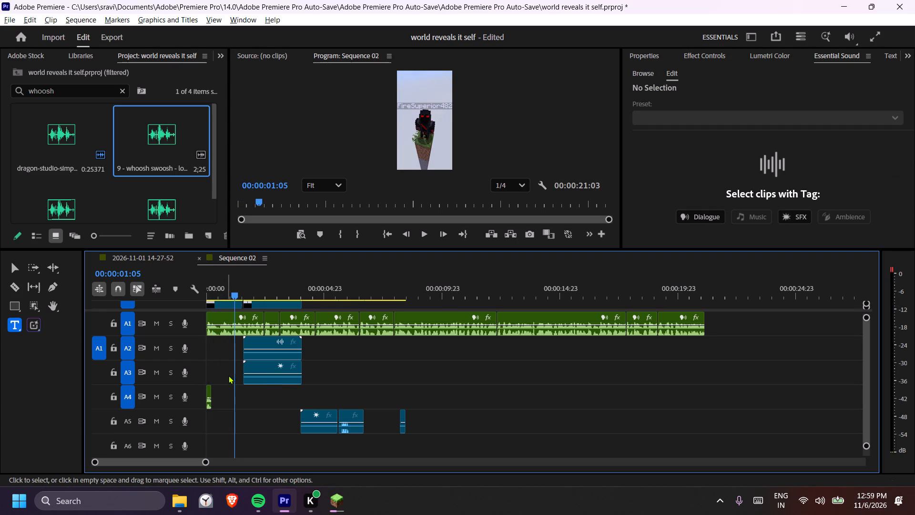
Clear the "whoosh" media search and place the Cinematic Sub Drop - 05.wav sound at the start of A5.
{"action": "scroll", "coordinate": [116, 178], "scroll_direction": "down", "scroll_amount": 6}
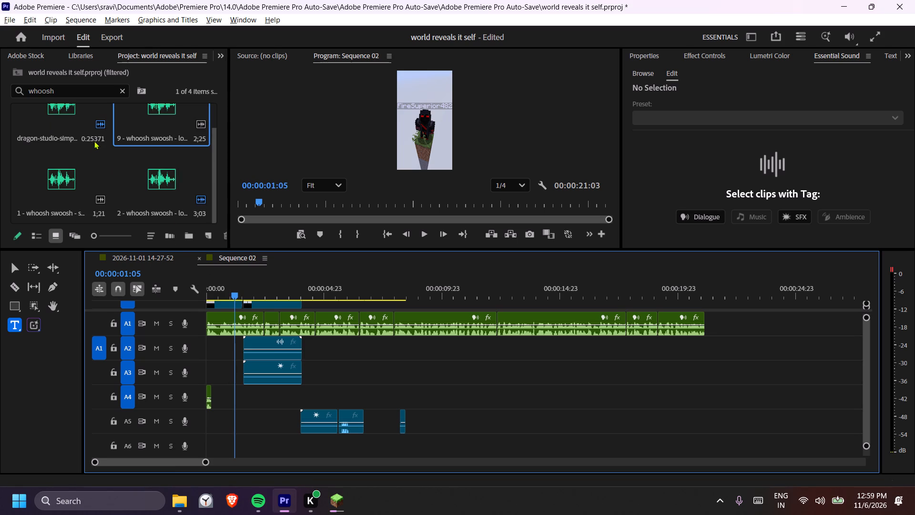
{"action": "scroll", "coordinate": [147, 181], "scroll_direction": "down", "scroll_amount": 4}
{"action": "left_click", "coordinate": [121, 93]}
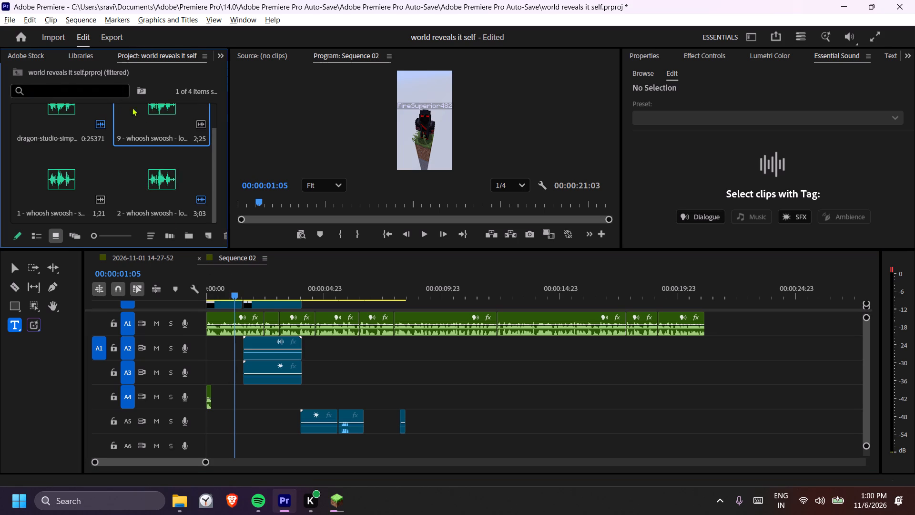
{"action": "scroll", "coordinate": [188, 162], "scroll_direction": "up", "scroll_amount": 7}
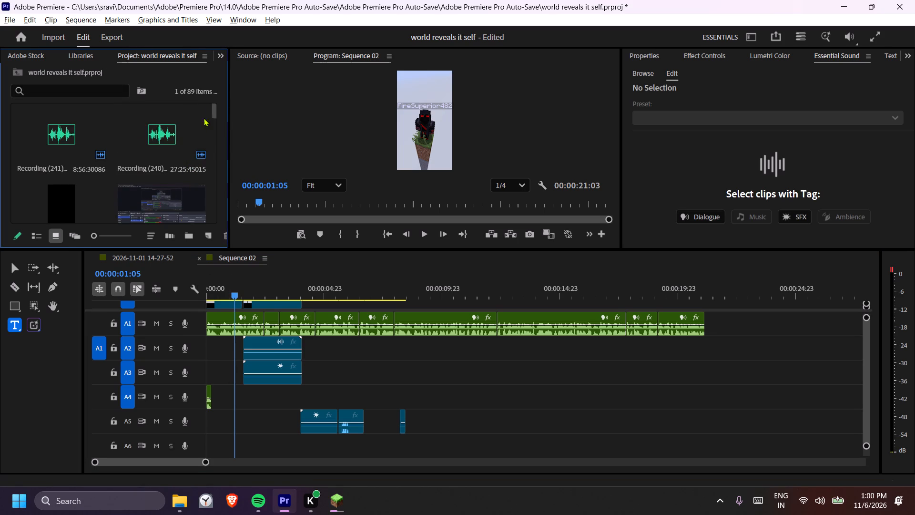
{"action": "left_click_drag", "start_coordinate": [215, 107], "coordinate": [216, 194]}
{"action": "left_click_drag", "start_coordinate": [49, 158], "coordinate": [209, 313]}
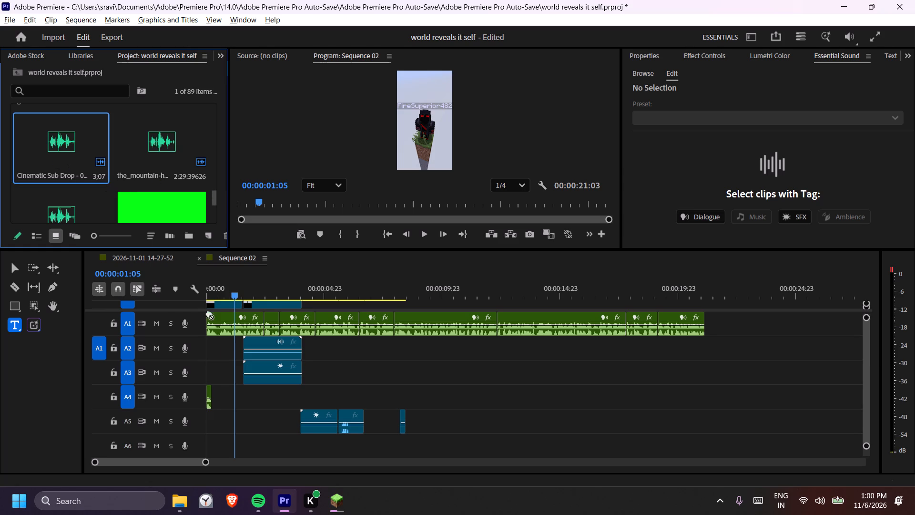
{"action": "left_click_drag", "start_coordinate": [209, 313], "coordinate": [202, 417]}
Play the opening from 00:00:00:00 to check the Cinematic Sub Drop sound against the video.
{"action": "left_click_drag", "start_coordinate": [208, 292], "coordinate": [196, 296]}
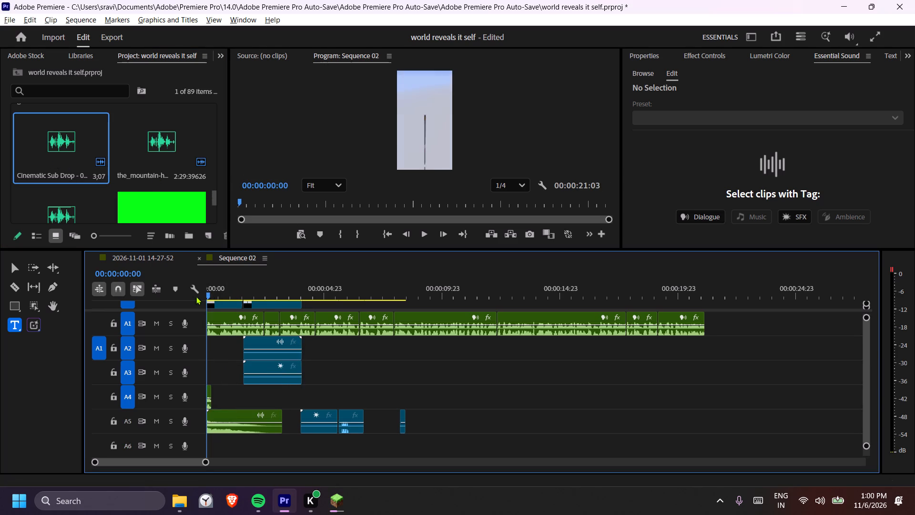
{"action": "left_click_drag", "start_coordinate": [196, 296], "coordinate": [192, 296]}
{"action": "key", "text": "space"}
{"action": "key", "text": "space"}
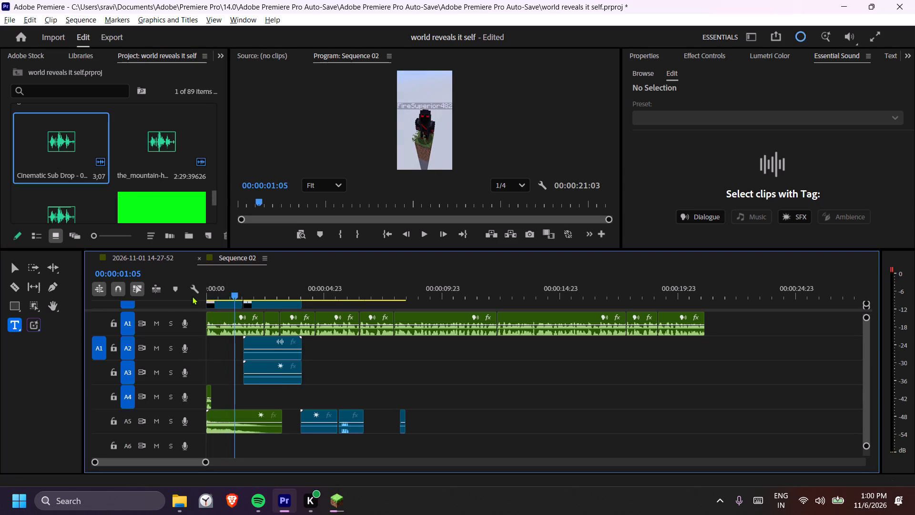
{"action": "key", "text": "space"}
{"action": "key", "text": "space"}
{"action": "key", "text": "space"}
{"action": "key", "text": "space"}
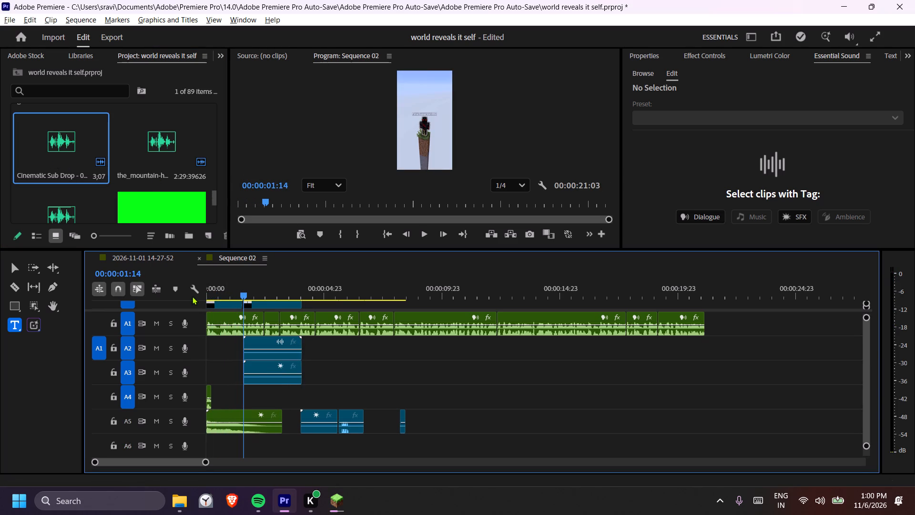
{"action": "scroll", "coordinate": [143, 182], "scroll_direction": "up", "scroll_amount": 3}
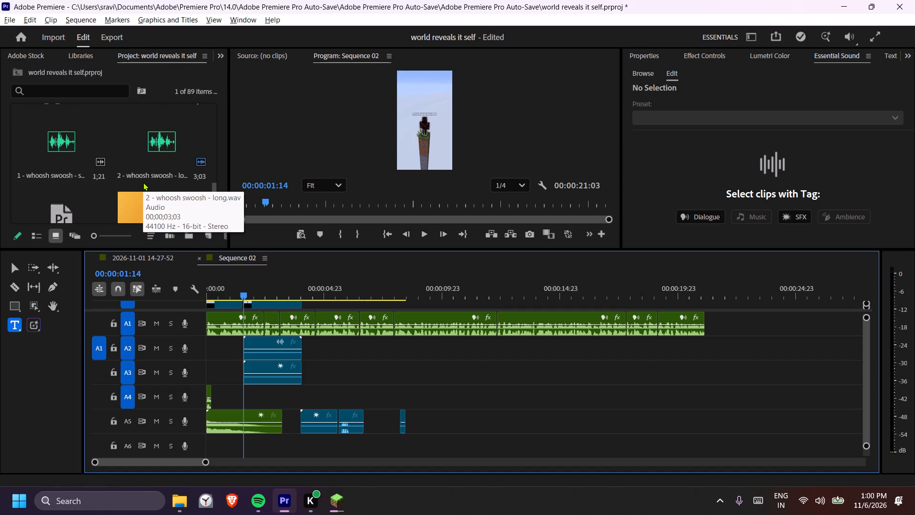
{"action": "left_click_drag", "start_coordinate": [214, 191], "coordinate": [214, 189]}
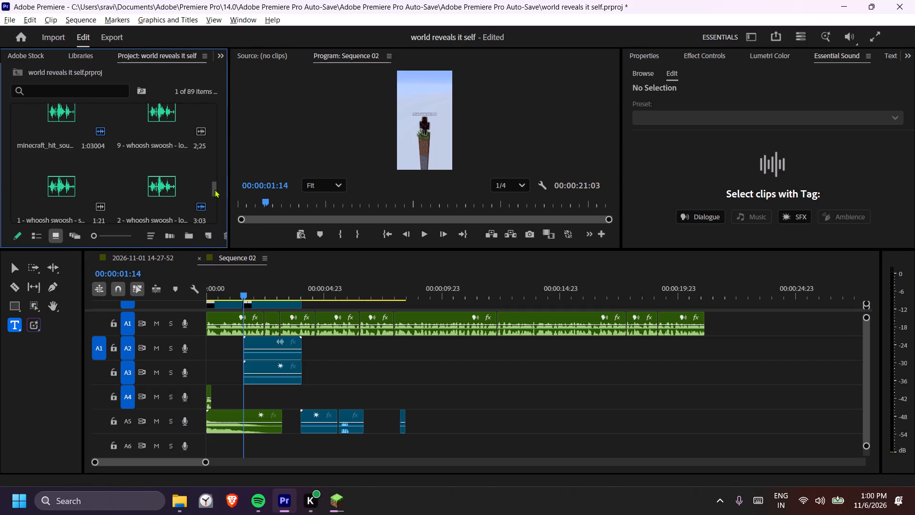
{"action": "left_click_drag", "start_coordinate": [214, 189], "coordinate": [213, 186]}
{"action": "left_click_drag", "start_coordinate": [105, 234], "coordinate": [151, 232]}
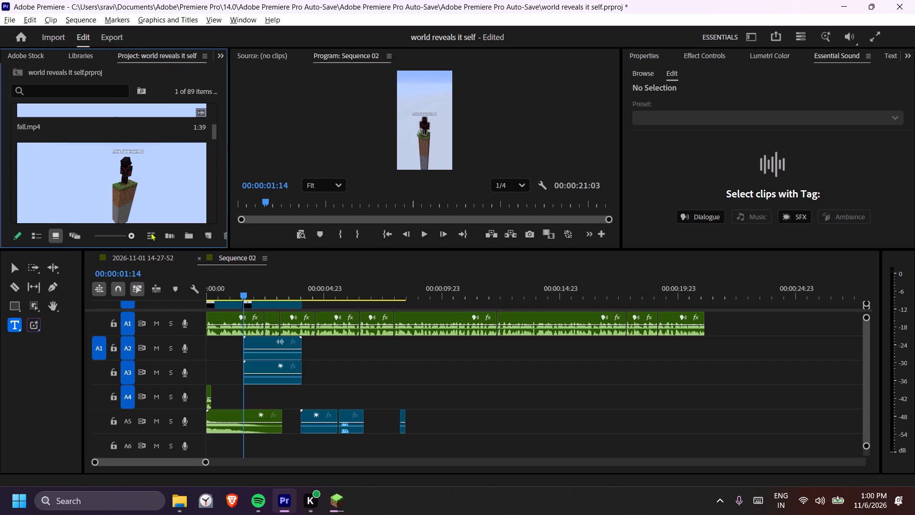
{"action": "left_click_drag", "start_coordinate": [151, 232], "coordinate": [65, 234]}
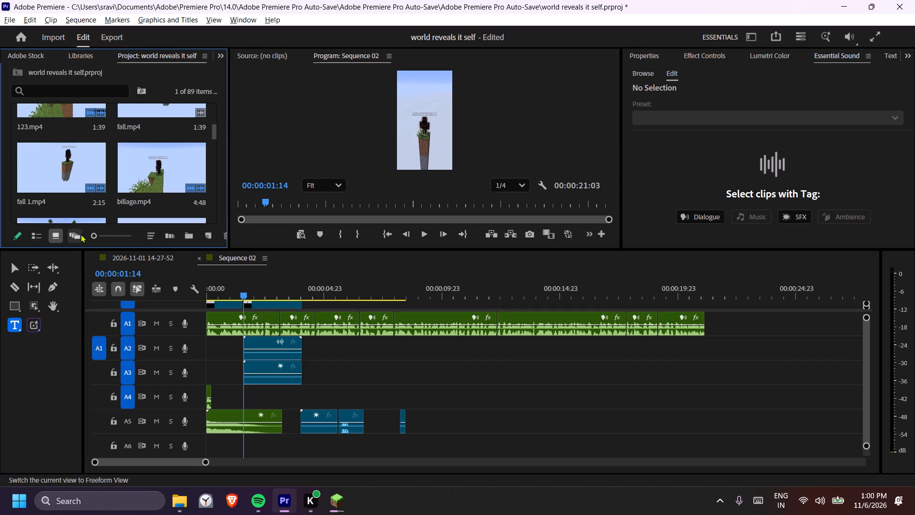
Automate the selected Cinematic Sub Drop sound to the sequence on A1 at 00:00:01:14.
{"action": "left_click", "coordinate": [150, 234]}
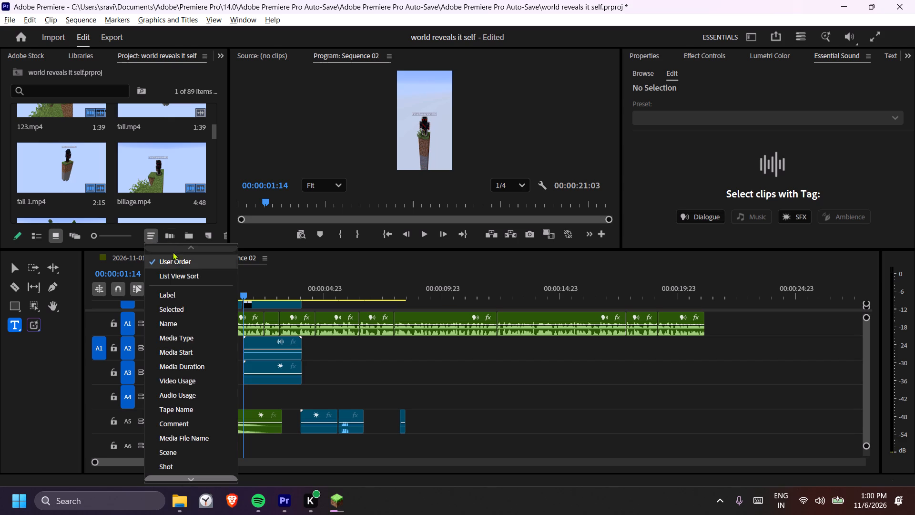
{"action": "left_click", "coordinate": [171, 237]}
{"action": "left_click", "coordinate": [572, 88]}
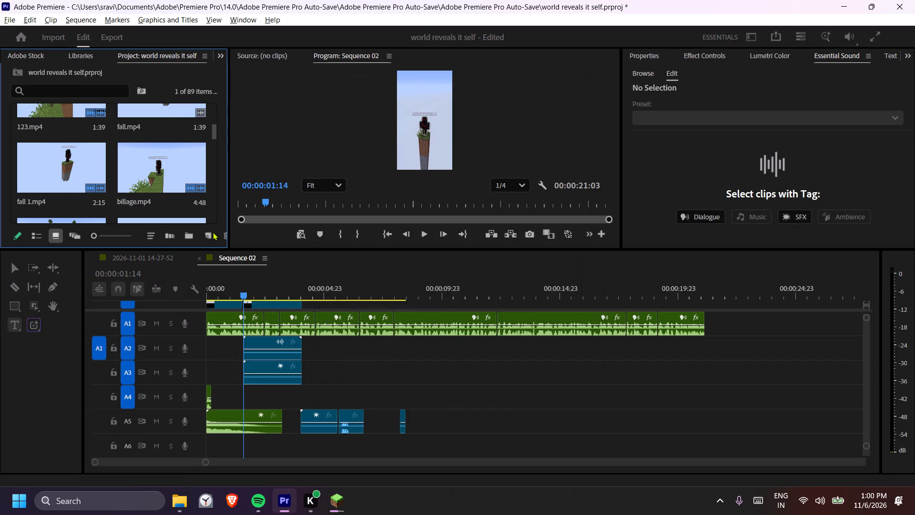
Look through the project media for another sound effect to use in the opening.
{"action": "scroll", "coordinate": [154, 144], "scroll_direction": "down", "scroll_amount": 5}
{"action": "scroll", "coordinate": [154, 144], "scroll_direction": "up", "scroll_amount": 3}
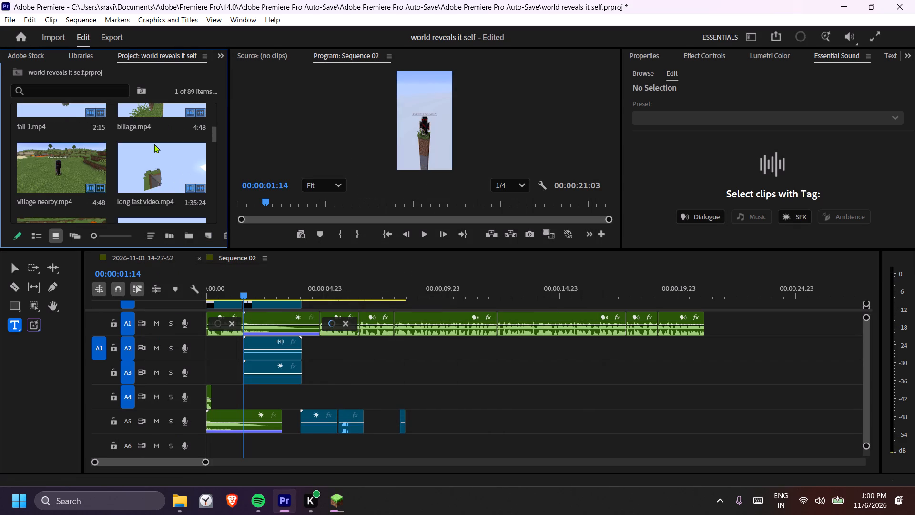
{"action": "scroll", "coordinate": [154, 144], "scroll_direction": "up", "scroll_amount": 11}
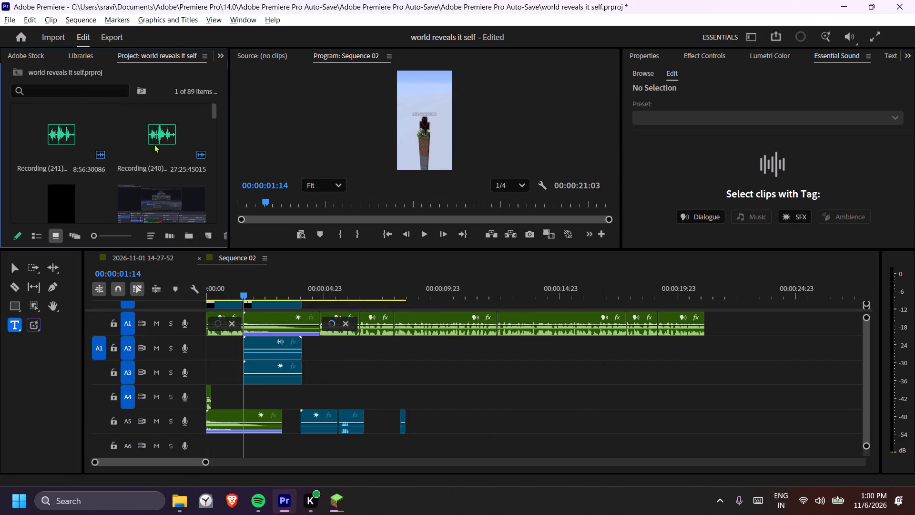
{"action": "scroll", "coordinate": [154, 144], "scroll_direction": "up", "scroll_amount": 1}
{"action": "scroll", "coordinate": [154, 144], "scroll_direction": "down", "scroll_amount": 19}
{"action": "scroll", "coordinate": [154, 148], "scroll_direction": "down", "scroll_amount": 2}
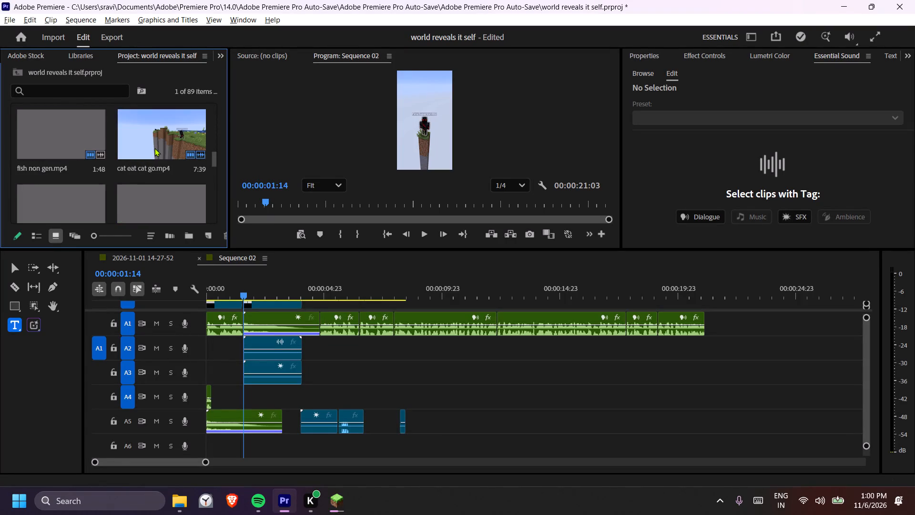
{"action": "scroll", "coordinate": [154, 148], "scroll_direction": "down", "scroll_amount": 2}
Search the project media for "pop" and place the dragon-studio-pop sound on A6 at 00:00:01:13.
{"action": "left_click", "coordinate": [80, 96]}
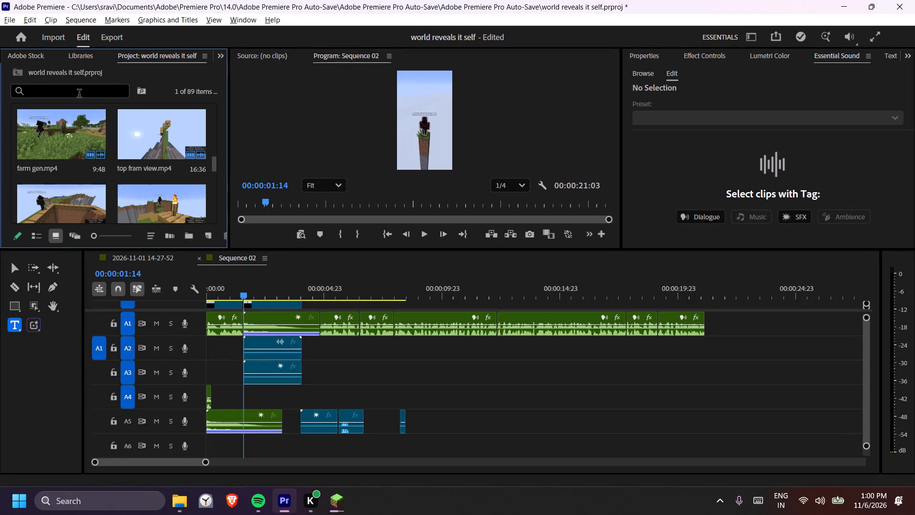
{"action": "left_click", "coordinate": [80, 92]}
{"action": "type", "text": "pop"}
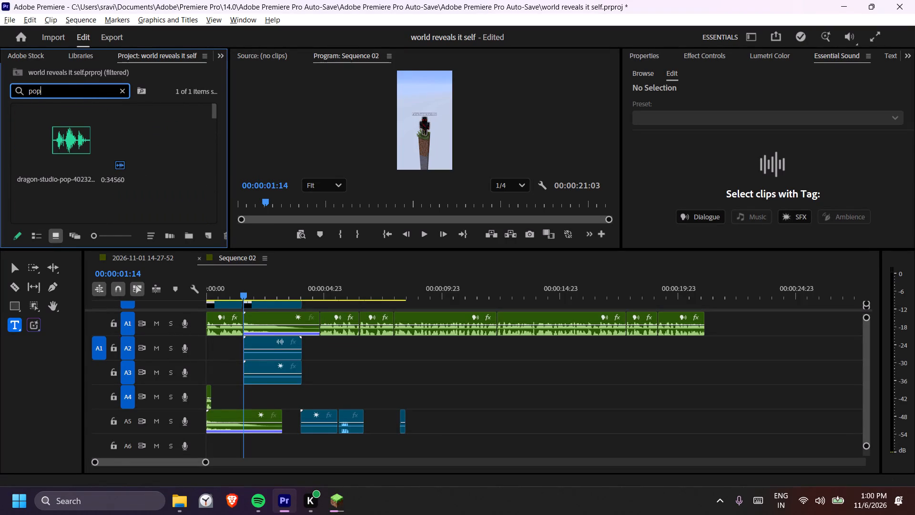
{"action": "left_click_drag", "start_coordinate": [87, 155], "coordinate": [240, 440]}
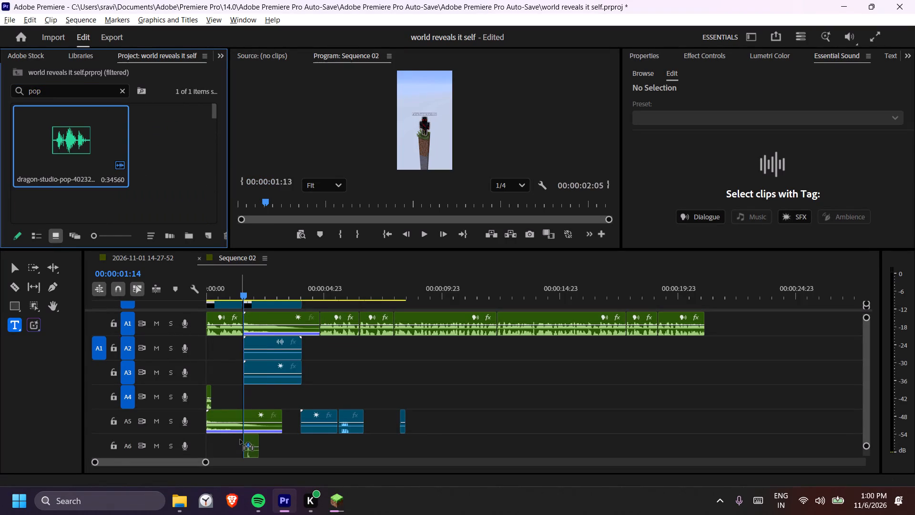
{"action": "left_click_drag", "start_coordinate": [240, 440], "coordinate": [240, 437]}
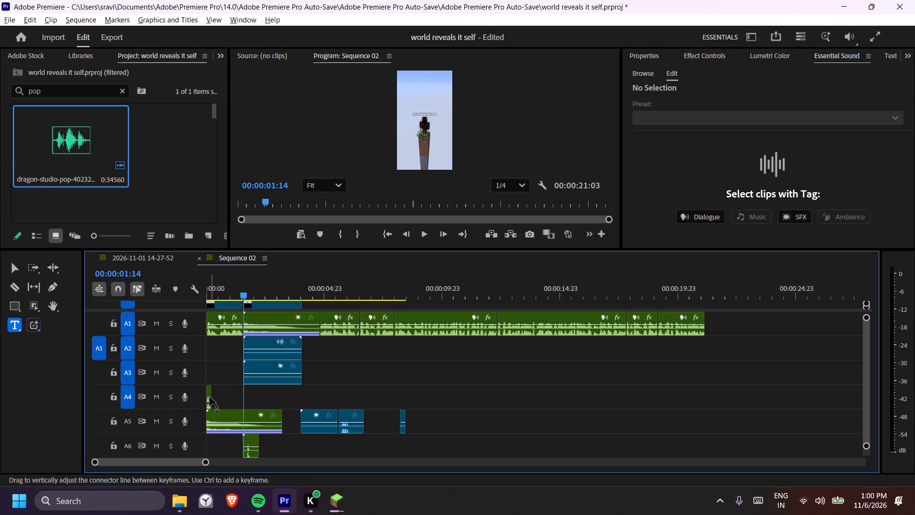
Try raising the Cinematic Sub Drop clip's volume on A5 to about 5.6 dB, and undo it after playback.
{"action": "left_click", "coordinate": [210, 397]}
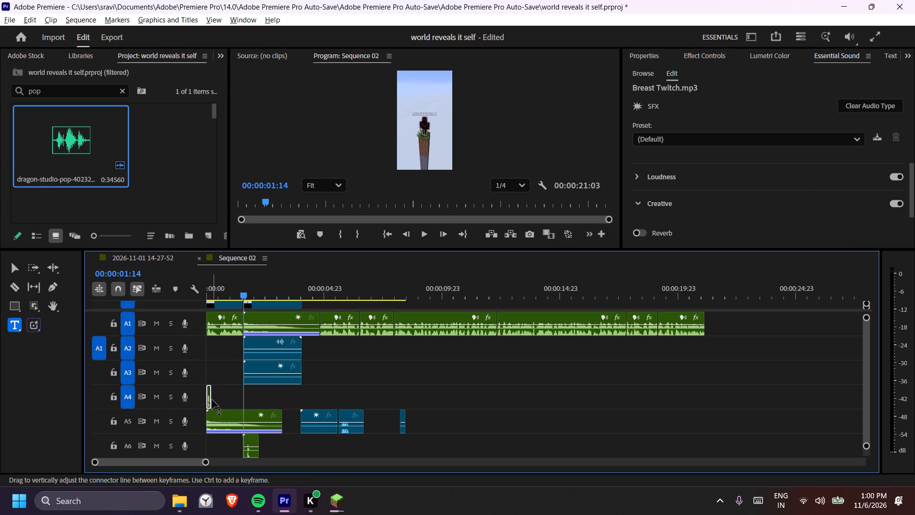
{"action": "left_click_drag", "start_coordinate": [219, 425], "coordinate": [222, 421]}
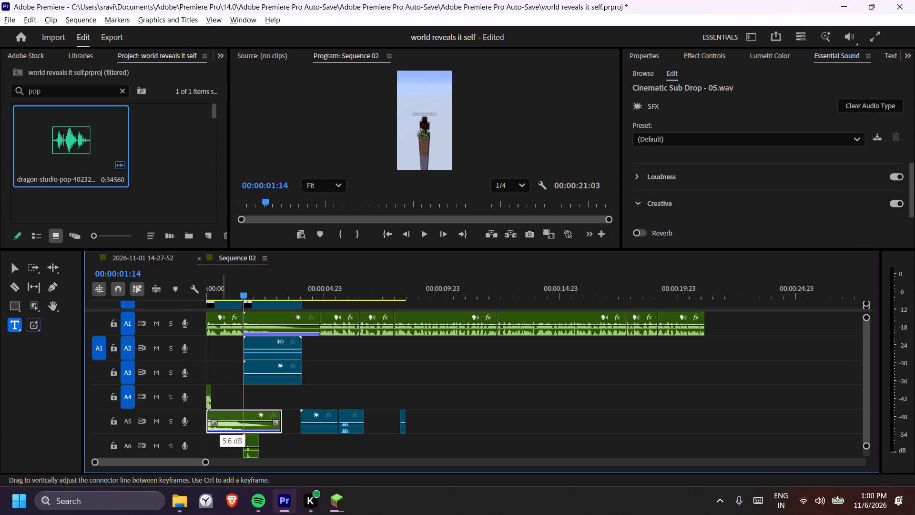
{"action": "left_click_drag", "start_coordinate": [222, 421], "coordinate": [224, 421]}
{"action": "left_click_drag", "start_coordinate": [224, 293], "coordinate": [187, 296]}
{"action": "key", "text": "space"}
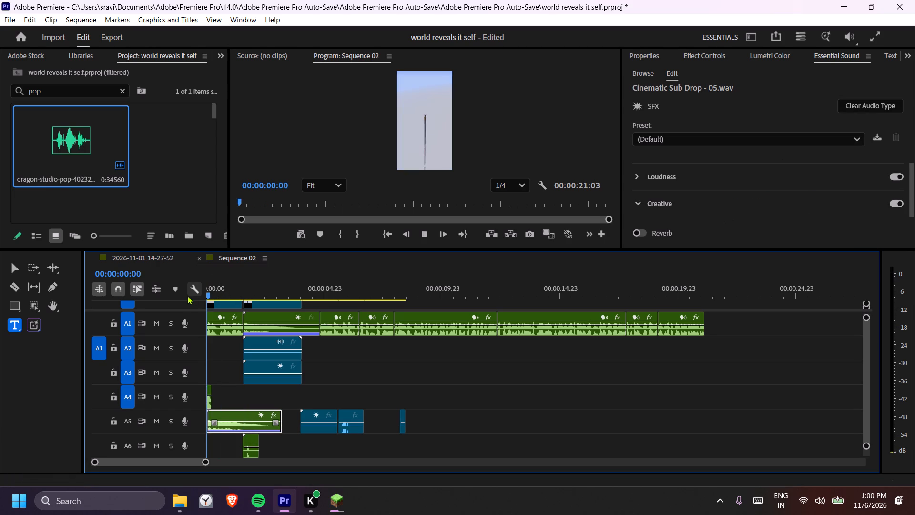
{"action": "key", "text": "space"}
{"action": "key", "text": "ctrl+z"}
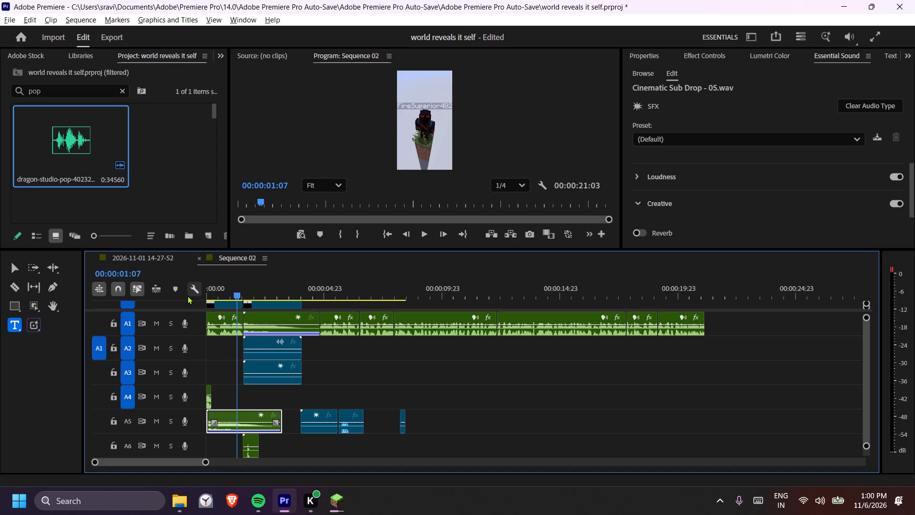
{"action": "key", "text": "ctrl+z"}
Play the opening again up to the pop sound to check how the sound effects fit.
{"action": "left_click_drag", "start_coordinate": [226, 285], "coordinate": [193, 286]}
{"action": "key", "text": "space"}
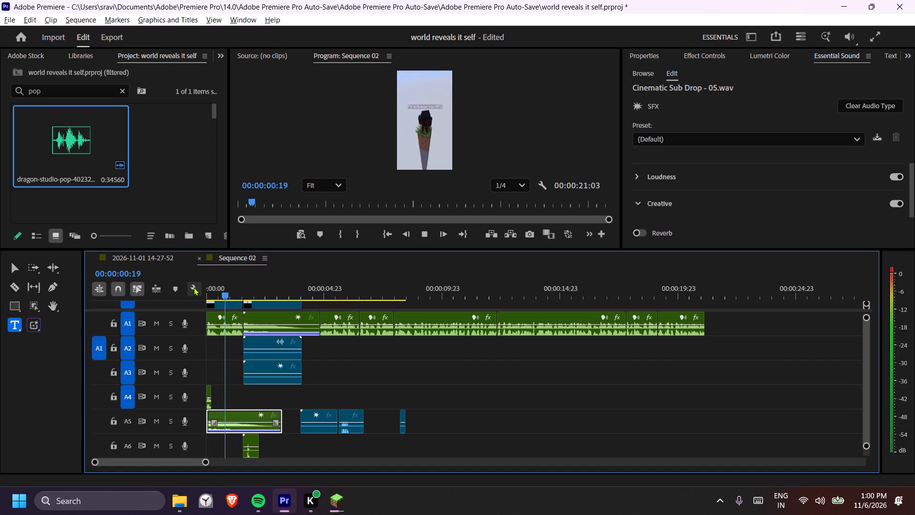
{"action": "key", "text": "space"}
{"action": "left_click", "coordinate": [223, 286]}
{"action": "key", "text": "space"}
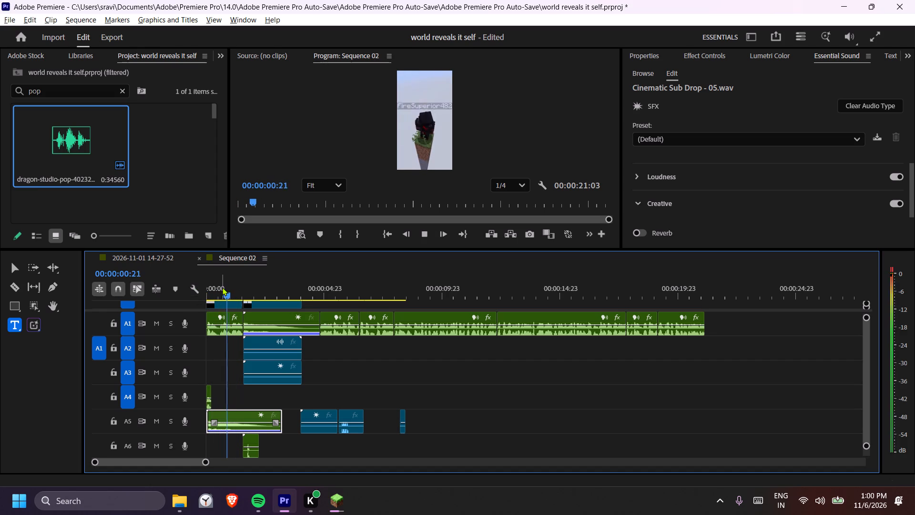
{"action": "key", "text": "space"}
{"action": "key", "text": "space"}
{"action": "key", "text": "space"}
{"action": "key", "text": "space"}
{"action": "key", "text": "space"}
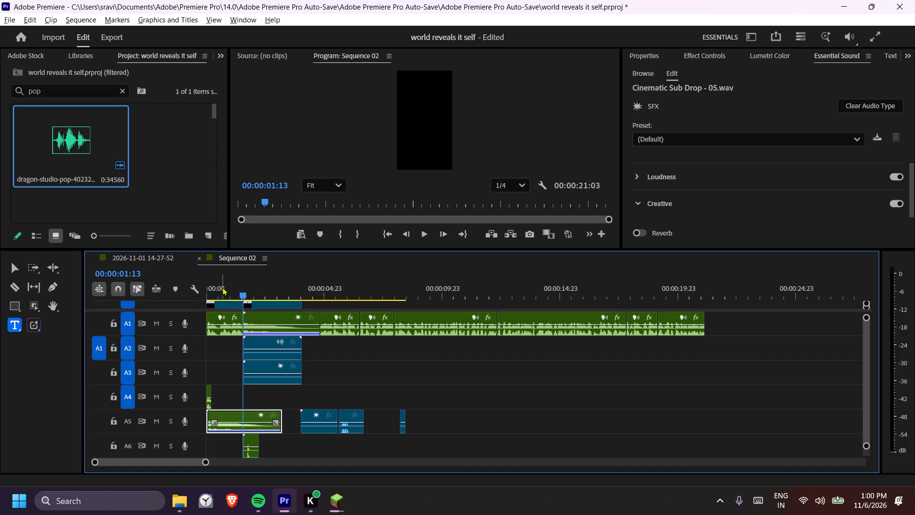
Split the pop clip on A6 at about 00:00:01:17 and 00:00:01:19, and delete the pieces on either side of its peak.
{"action": "left_click", "coordinate": [466, 433]}
{"action": "key", "text": "equal"}
{"action": "type", "text": "=="}
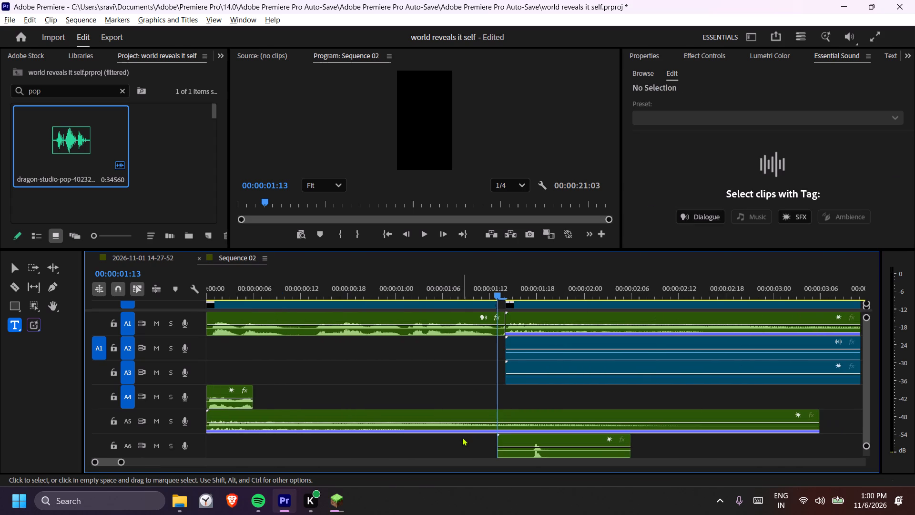
{"action": "key", "text": "c"}
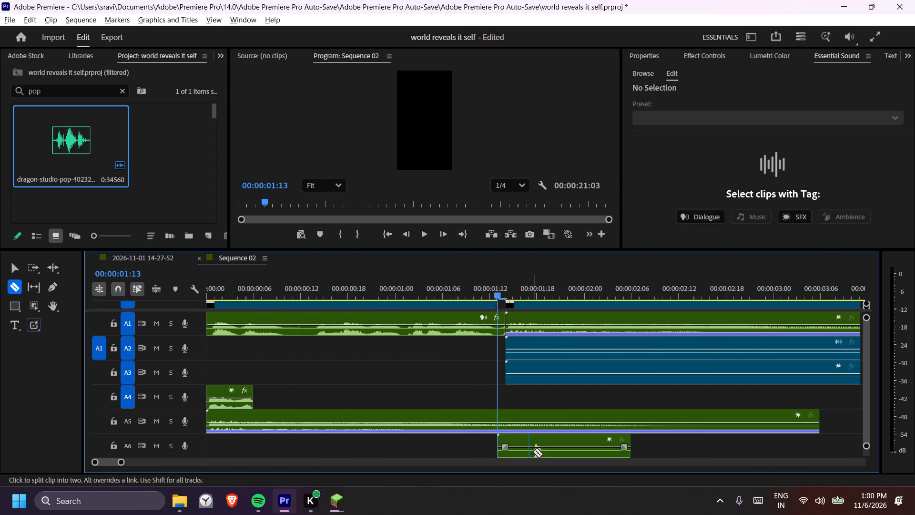
{"action": "left_click", "coordinate": [530, 450]}
{"action": "left_click", "coordinate": [546, 450]}
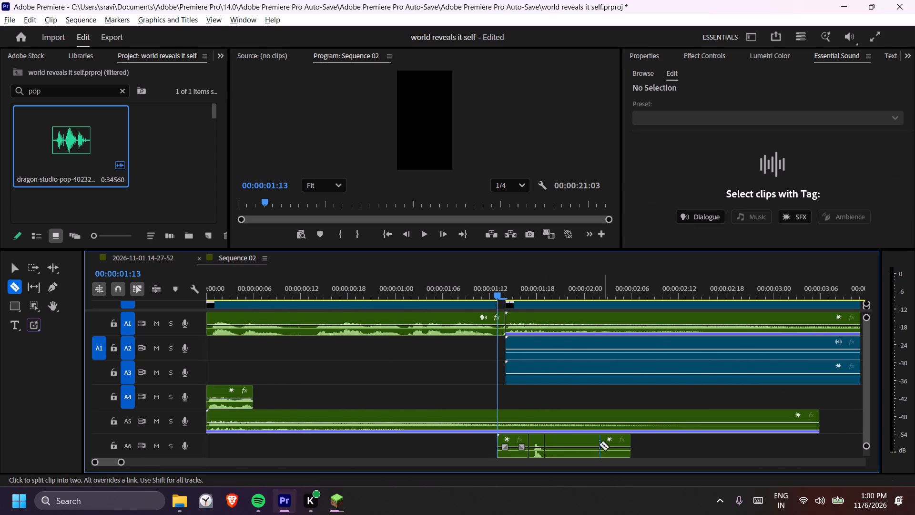
{"action": "key", "text": "t"}
{"action": "left_click", "coordinate": [511, 438]}
{"action": "key", "text": "Delete"}
{"action": "left_click", "coordinate": [560, 440]}
{"action": "key", "text": "Delete"}
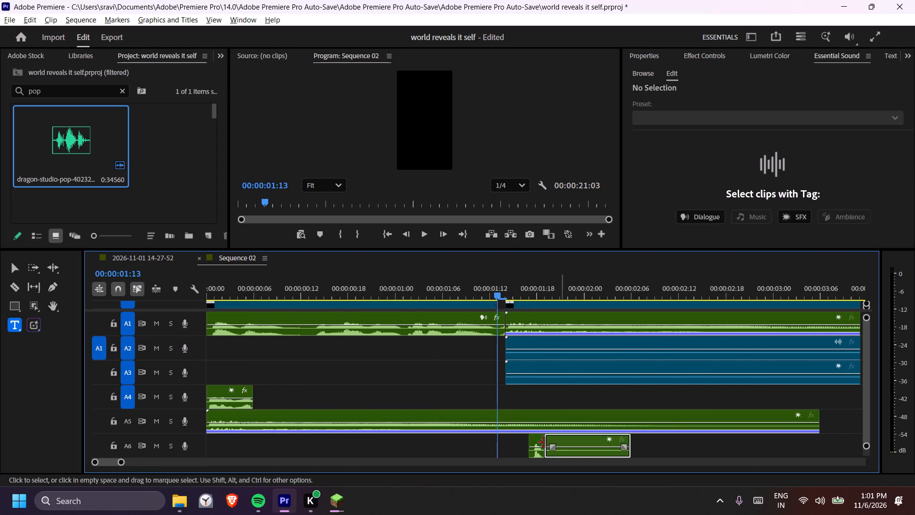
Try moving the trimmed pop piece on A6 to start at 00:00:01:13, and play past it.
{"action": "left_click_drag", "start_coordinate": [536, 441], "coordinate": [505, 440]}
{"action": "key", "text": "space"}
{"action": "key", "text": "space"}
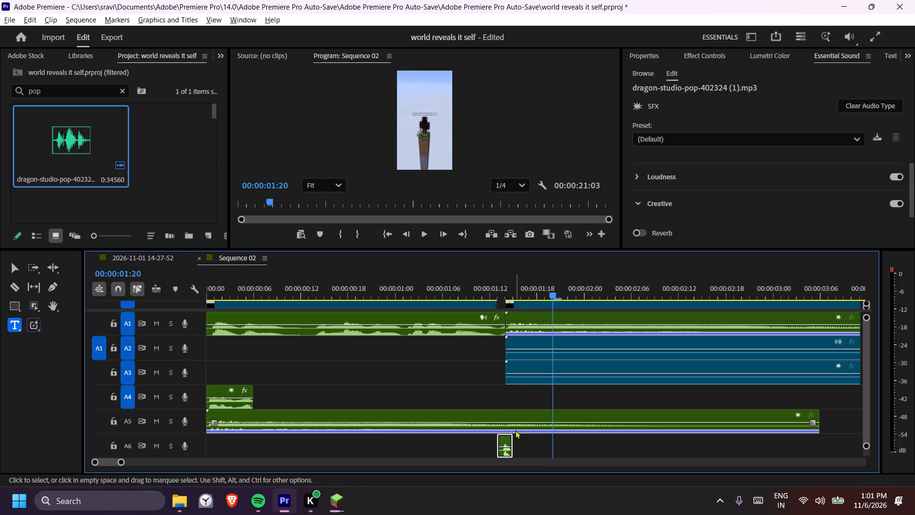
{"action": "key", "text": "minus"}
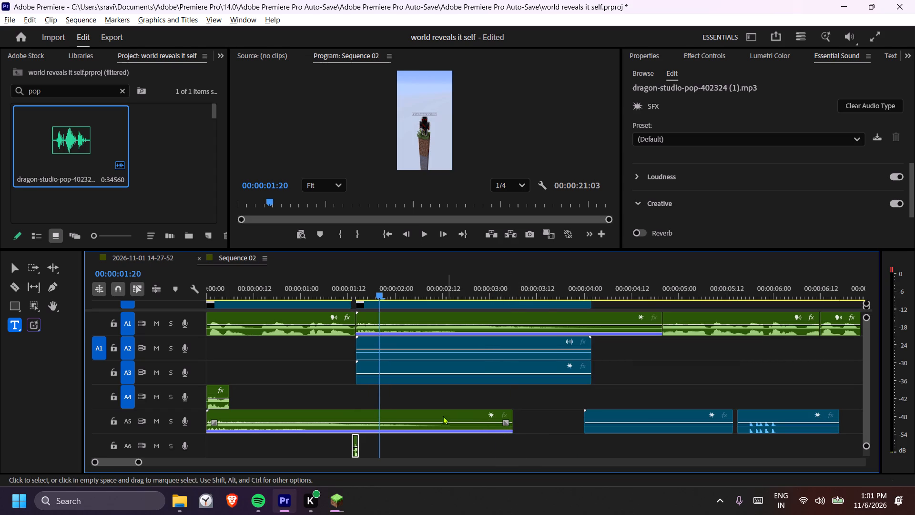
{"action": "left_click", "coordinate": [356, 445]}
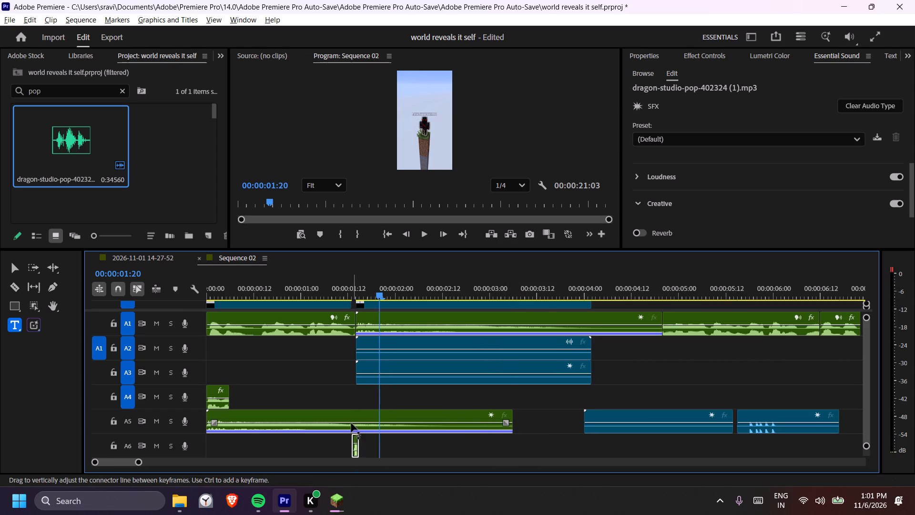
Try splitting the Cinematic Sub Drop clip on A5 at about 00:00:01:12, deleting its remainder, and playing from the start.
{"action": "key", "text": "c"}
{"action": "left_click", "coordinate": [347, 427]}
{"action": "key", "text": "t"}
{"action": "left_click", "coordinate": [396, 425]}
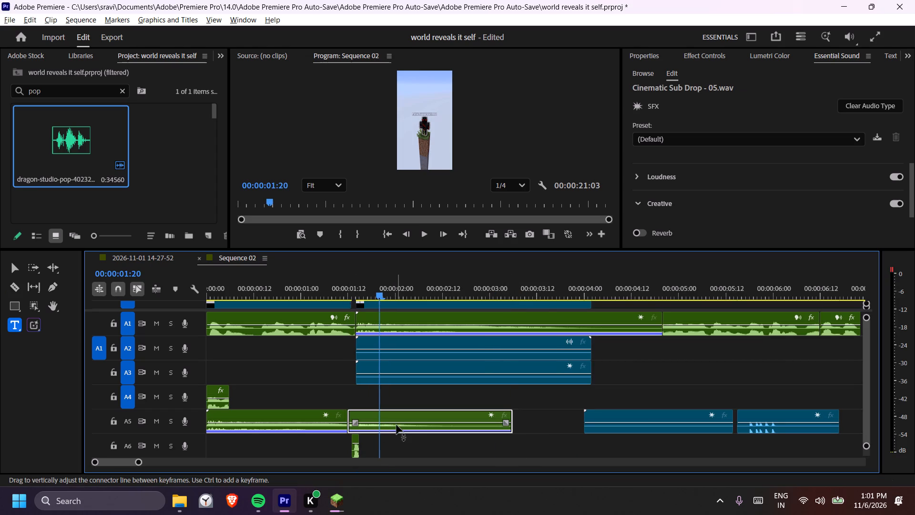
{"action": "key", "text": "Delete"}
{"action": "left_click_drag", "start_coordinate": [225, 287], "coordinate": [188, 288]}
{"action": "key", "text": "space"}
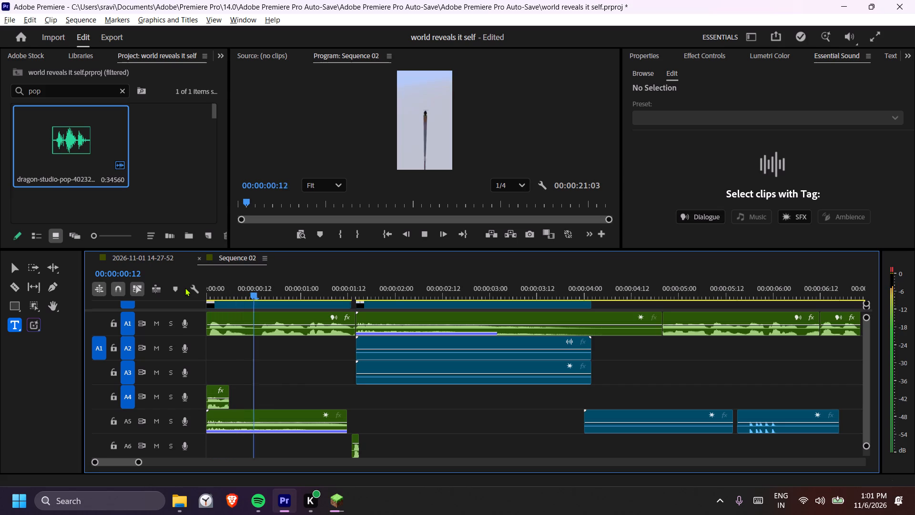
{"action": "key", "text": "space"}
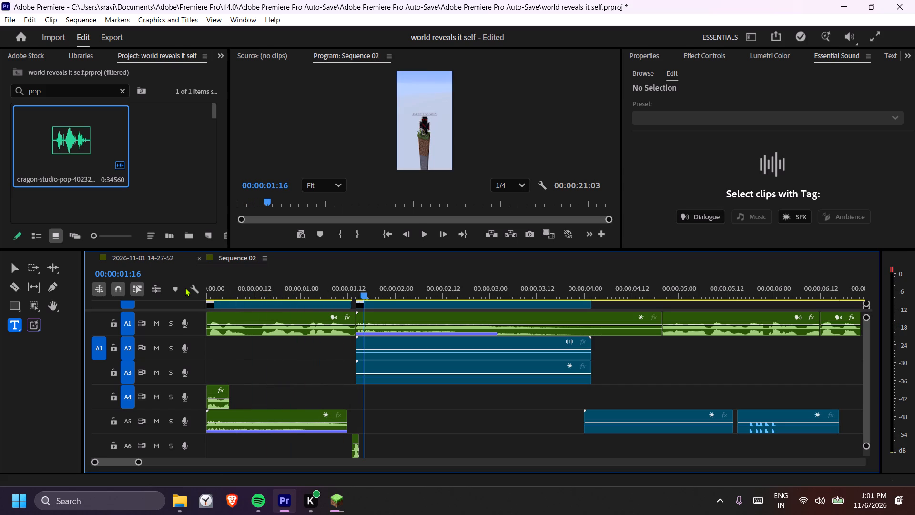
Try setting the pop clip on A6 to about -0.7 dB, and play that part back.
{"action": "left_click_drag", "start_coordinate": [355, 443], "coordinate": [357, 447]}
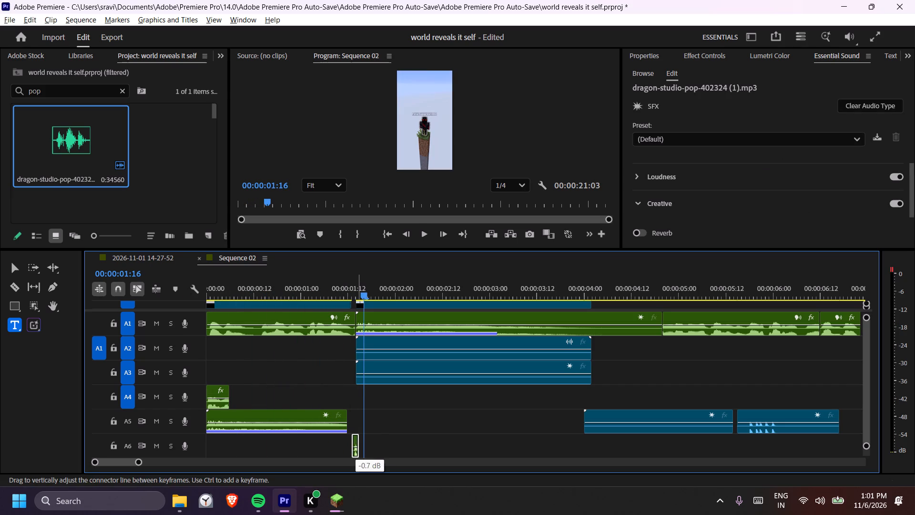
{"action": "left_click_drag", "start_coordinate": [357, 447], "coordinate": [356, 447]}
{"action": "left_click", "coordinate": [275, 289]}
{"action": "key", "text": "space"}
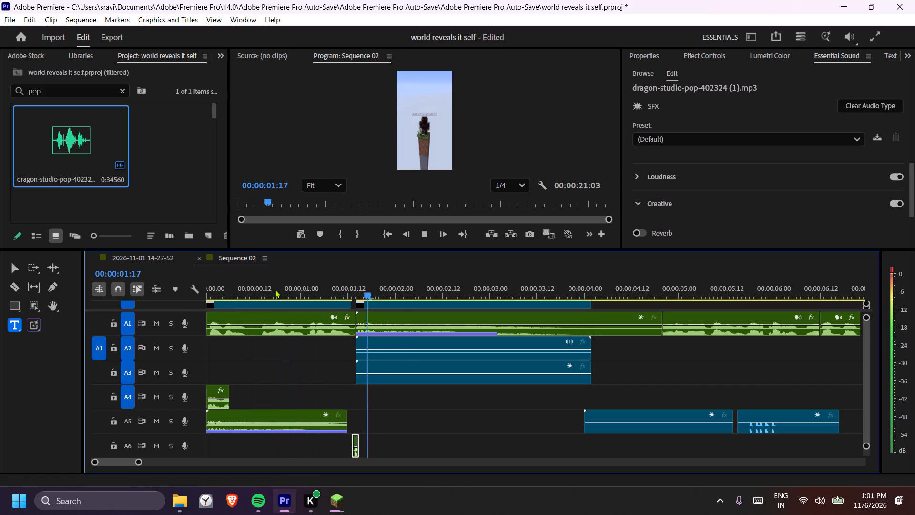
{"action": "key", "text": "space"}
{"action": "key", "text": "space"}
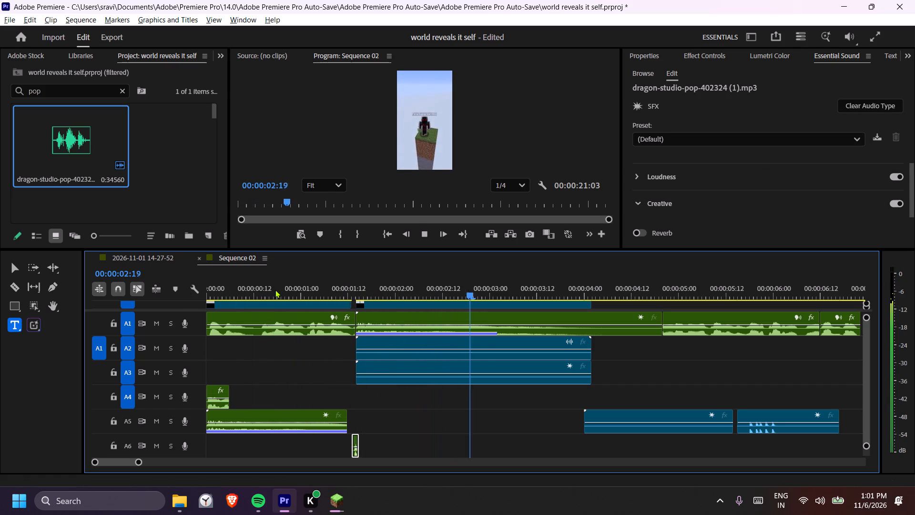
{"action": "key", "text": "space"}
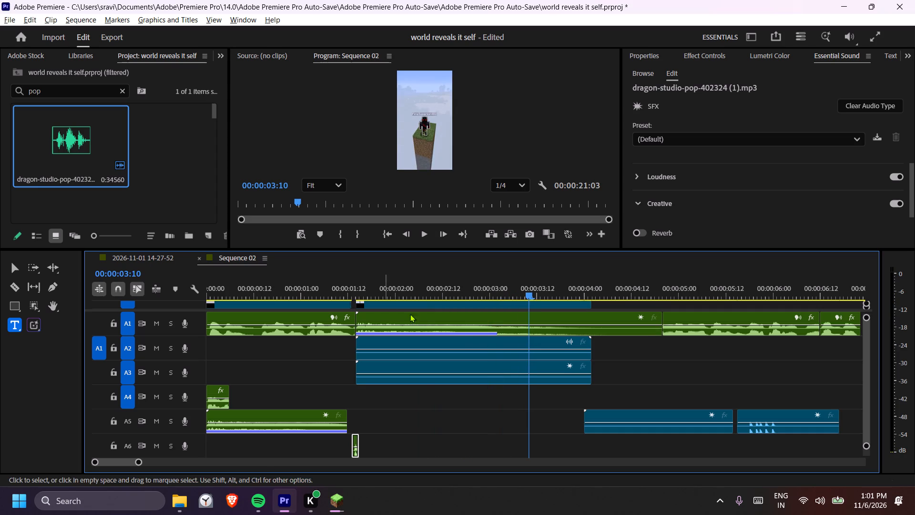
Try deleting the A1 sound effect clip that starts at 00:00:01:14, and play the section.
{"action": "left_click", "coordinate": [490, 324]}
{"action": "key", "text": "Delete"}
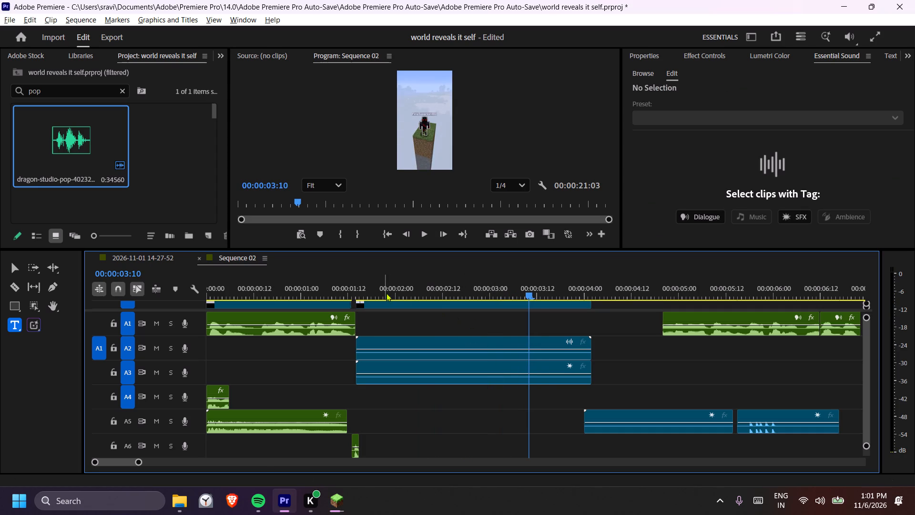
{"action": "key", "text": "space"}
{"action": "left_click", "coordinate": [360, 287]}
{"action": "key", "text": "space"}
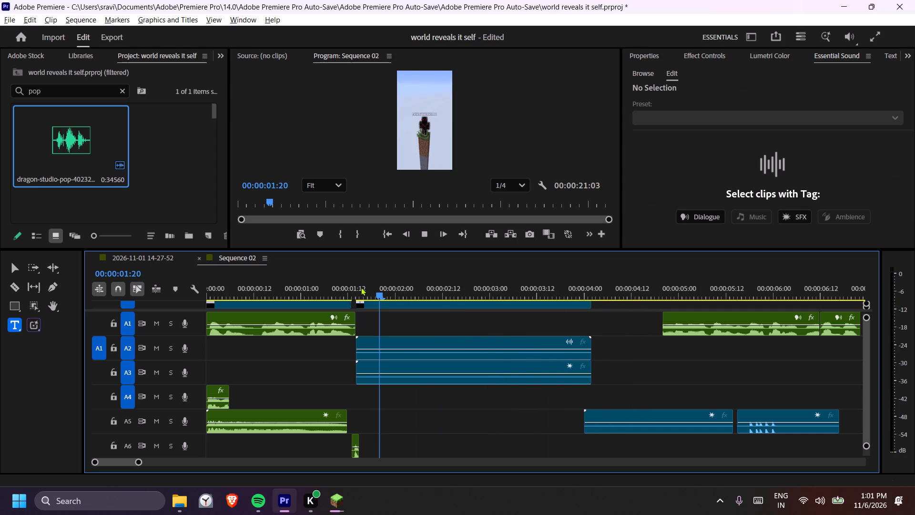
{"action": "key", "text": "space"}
Undo the recent edits until the pop is gone from A6 and the voice clips on A1 are restored, and play the section.
{"action": "key", "text": "ctrl+z"}
{"action": "key", "text": "ctrl+z"}
{"action": "key", "text": "ctrl+z"}
{"action": "key", "text": "ctrl+z"}
{"action": "key", "text": "ctrl+z"}
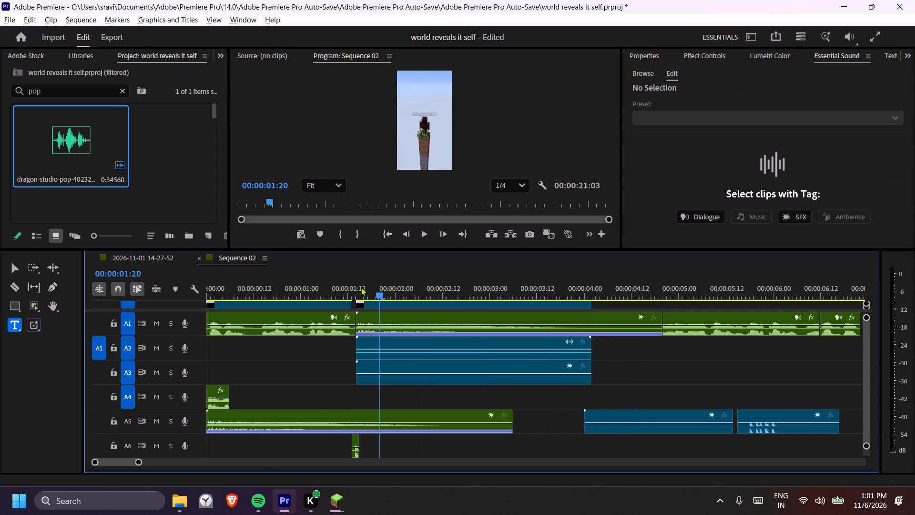
{"action": "key", "text": "ctrl+z"}
{"action": "key", "text": "ctrl+z"}
{"action": "key", "text": "ctrl+z"}
{"action": "key", "text": "ctrl+z"}
{"action": "key", "text": "ctrl+z"}
{"action": "key", "text": "ctrl+z"}
{"action": "key", "text": "ctrl+z"}
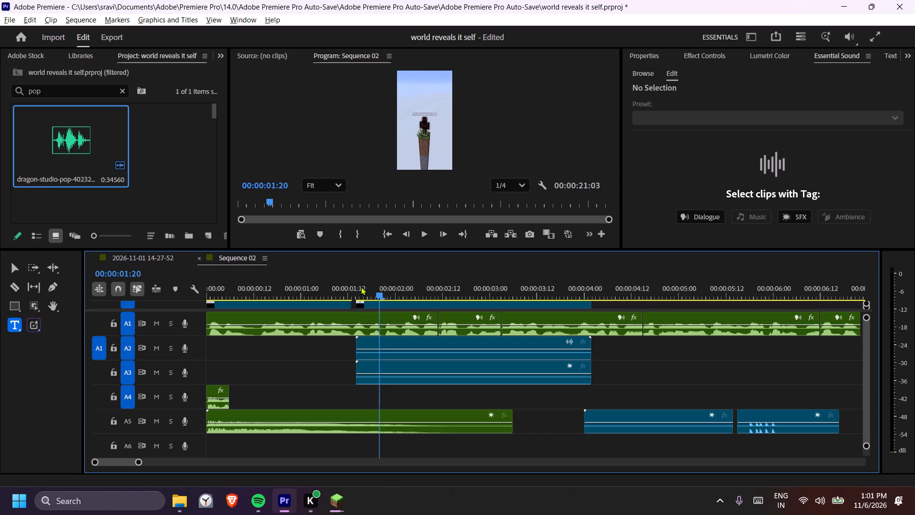
{"action": "key", "text": "space"}
{"action": "key", "text": "space"}
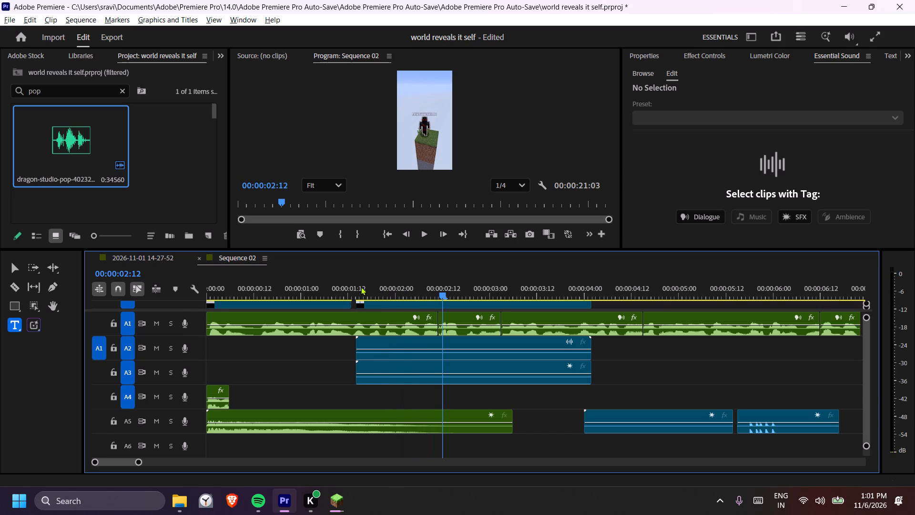
Split the Cinematic Sub Drop clip on A5 at 00:00:01:14 and delete the part after the cut.
{"action": "left_click_drag", "start_coordinate": [385, 286], "coordinate": [356, 286]}
{"action": "key", "text": "c"}
{"action": "left_click", "coordinate": [356, 429]}
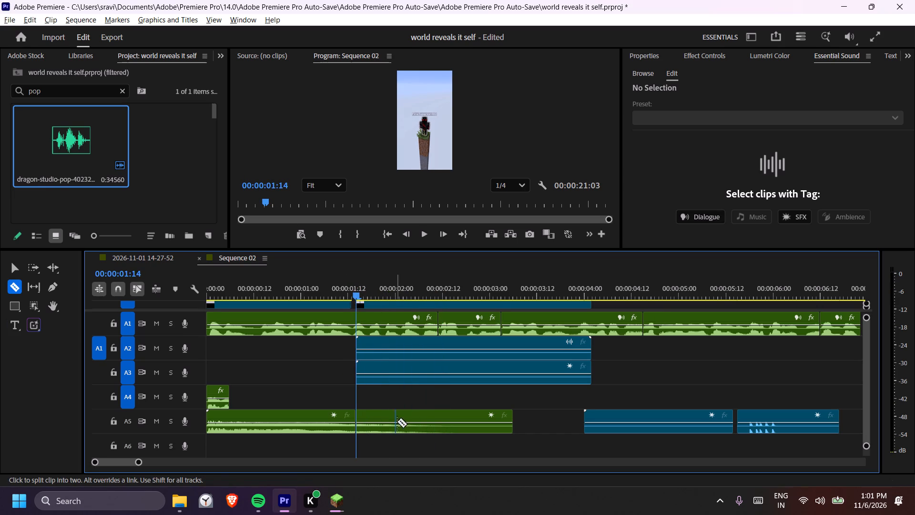
{"action": "key", "text": "y"}
{"action": "key", "text": "t"}
{"action": "left_click", "coordinate": [396, 423]}
{"action": "key", "text": "Delete"}
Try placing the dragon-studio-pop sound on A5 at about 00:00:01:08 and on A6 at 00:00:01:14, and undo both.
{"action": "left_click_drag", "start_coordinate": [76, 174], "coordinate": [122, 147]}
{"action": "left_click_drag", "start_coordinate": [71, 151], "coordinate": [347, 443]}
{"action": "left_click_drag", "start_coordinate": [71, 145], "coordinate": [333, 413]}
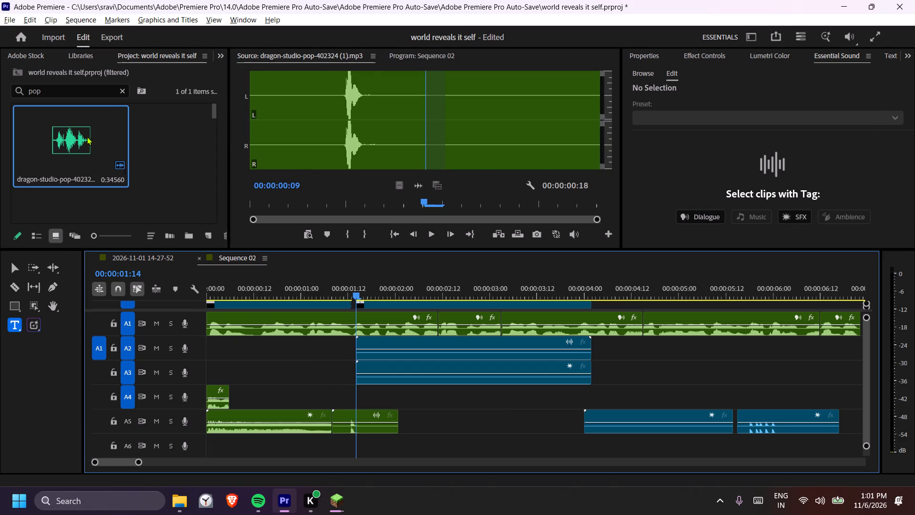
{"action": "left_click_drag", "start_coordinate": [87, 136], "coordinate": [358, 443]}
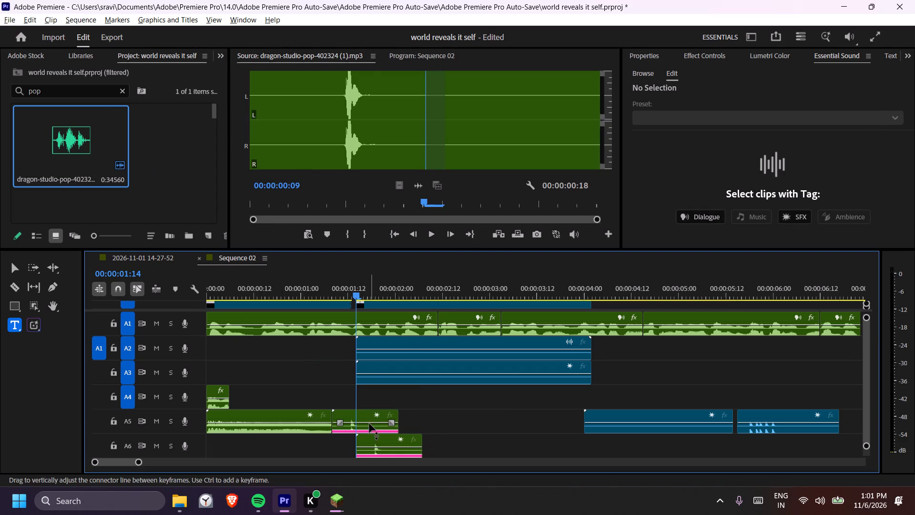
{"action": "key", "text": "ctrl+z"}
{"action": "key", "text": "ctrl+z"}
Place the dragon-studio-pop sound on A6 starting at about 00:00:01:10.
{"action": "left_click_drag", "start_coordinate": [74, 141], "coordinate": [346, 422]}
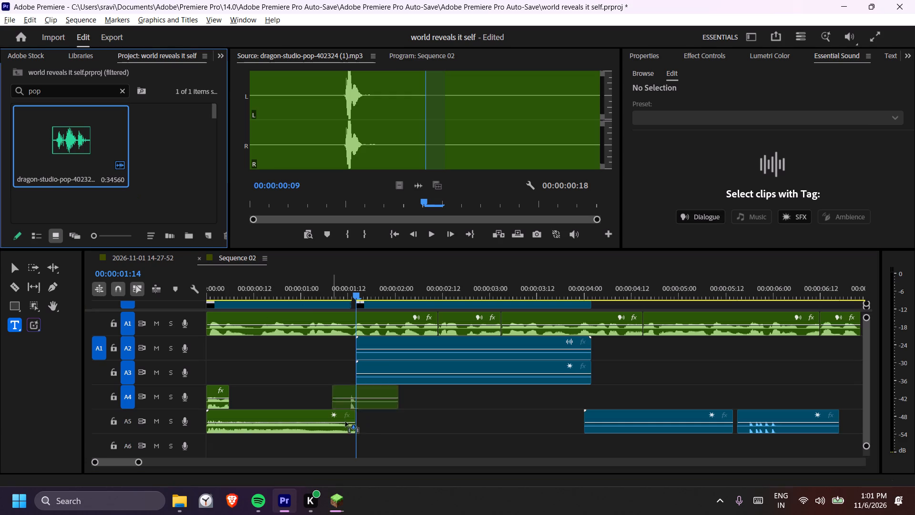
{"action": "left_click_drag", "start_coordinate": [346, 422], "coordinate": [339, 448]}
Split the pop clip on A6 at 00:00:01:14 and about 00:00:01:17, and delete the pieces outside those cuts.
{"action": "key", "text": "c"}
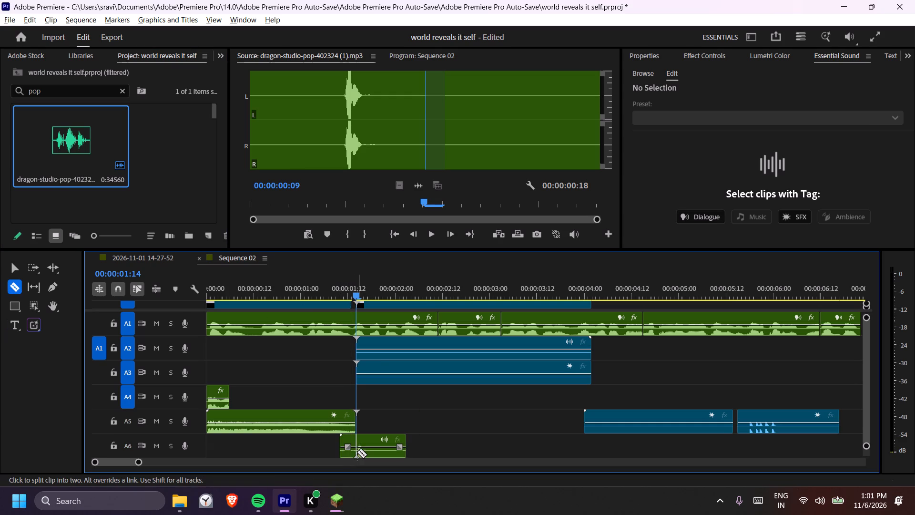
{"action": "left_click", "coordinate": [357, 452]}
{"action": "key", "text": "t"}
{"action": "left_click", "coordinate": [346, 447]}
{"action": "key", "text": "Delete"}
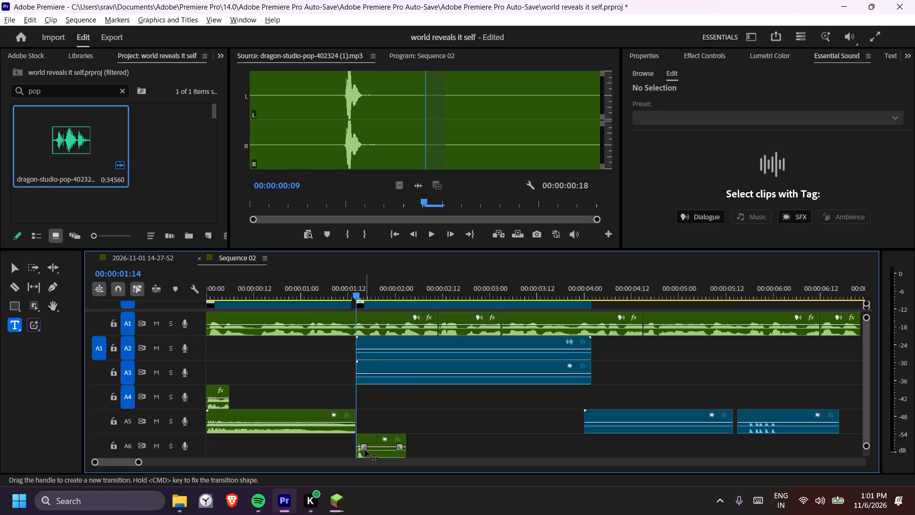
{"action": "key", "text": "c"}
{"action": "left_click", "coordinate": [367, 454]}
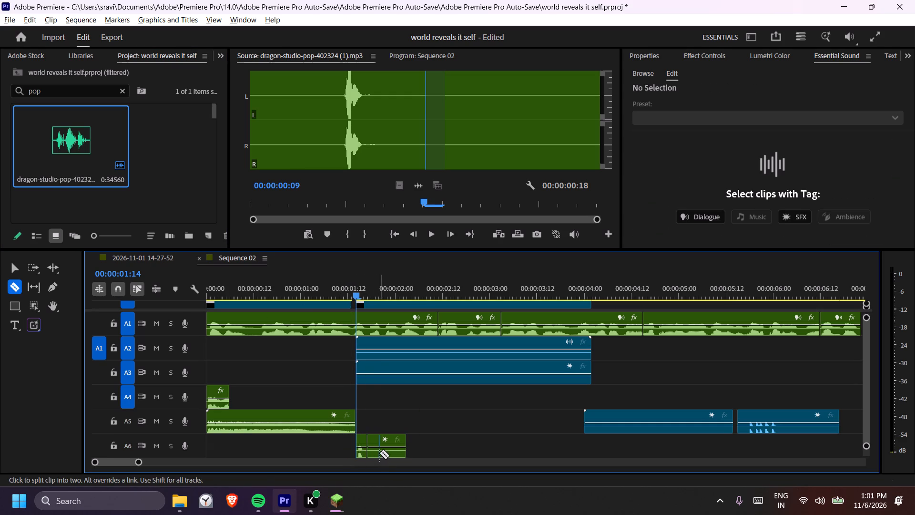
{"action": "key", "text": "t"}
{"action": "left_click", "coordinate": [379, 450]}
{"action": "key", "text": "Delete"}
{"action": "left_click", "coordinate": [405, 445]}
Adjust the volume of the trimmed pop clip on A6 and move it one frame earlier, to 00:00:01:13.
{"action": "type", "text": "=="}
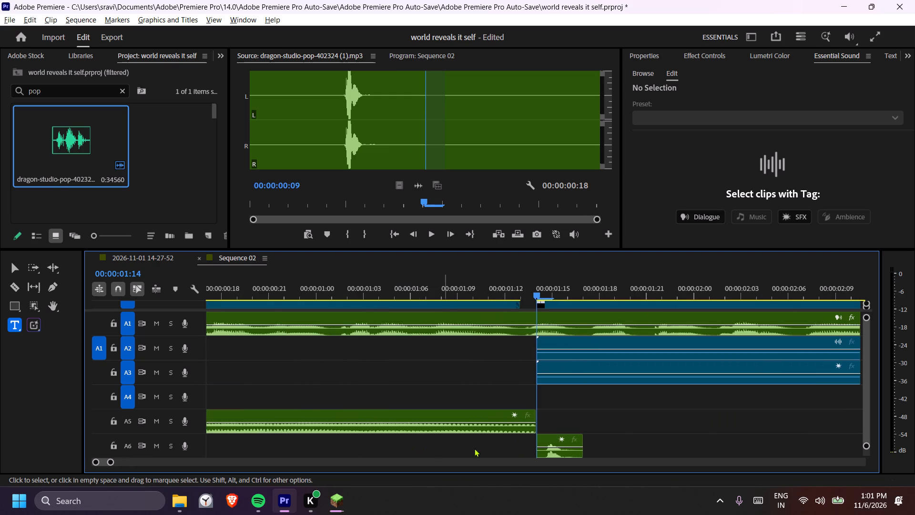
{"action": "left_click_drag", "start_coordinate": [553, 445], "coordinate": [558, 447]}
{"action": "left_click", "coordinate": [553, 446]}
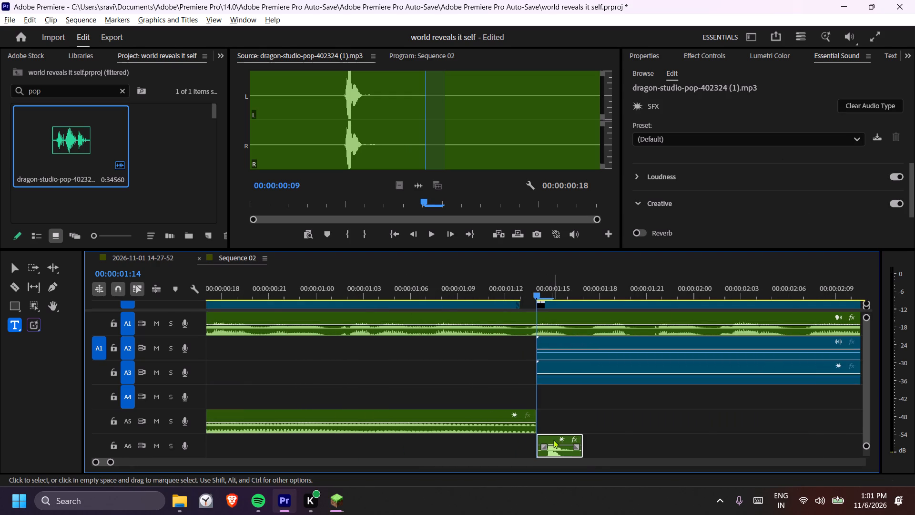
{"action": "left_click_drag", "start_coordinate": [553, 440], "coordinate": [543, 440]}
{"action": "left_click", "coordinate": [542, 444]}
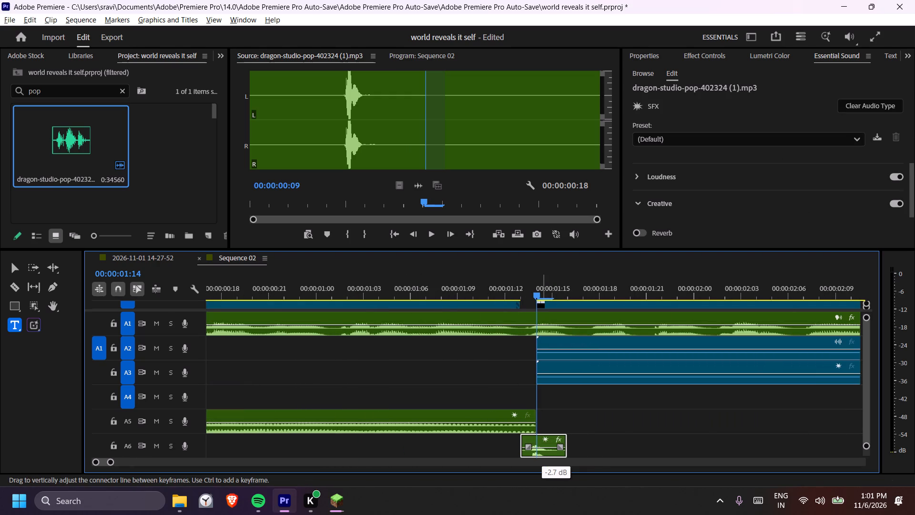
Play the sequence from the start through about 00:00:04:04 to check how the pop and sub drop fit.
{"action": "left_click", "coordinate": [437, 290]}
{"action": "key", "text": "minus"}
{"action": "key", "text": "minus"}
{"action": "key", "text": "minus"}
{"action": "key", "text": "minus"}
{"action": "left_click_drag", "start_coordinate": [236, 288], "coordinate": [170, 299]}
{"action": "key", "text": "space"}
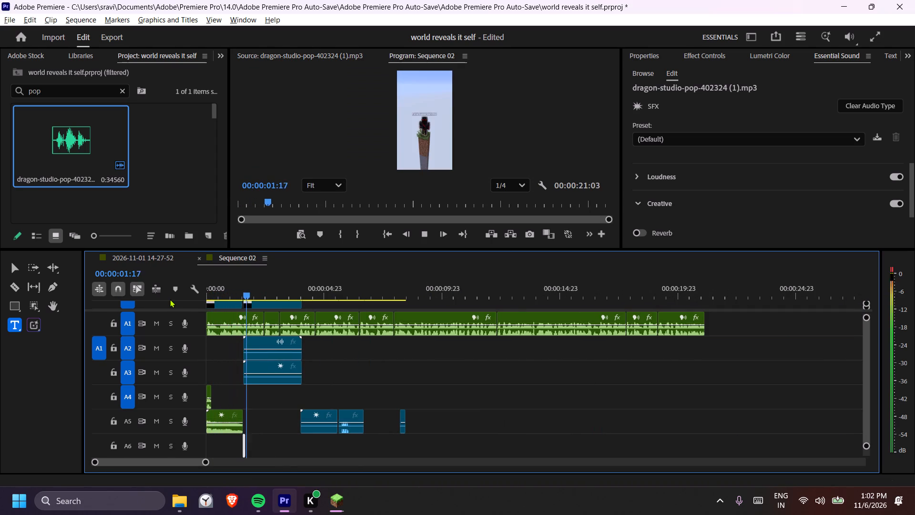
{"action": "key", "text": "space"}
{"action": "key", "text": "space"}
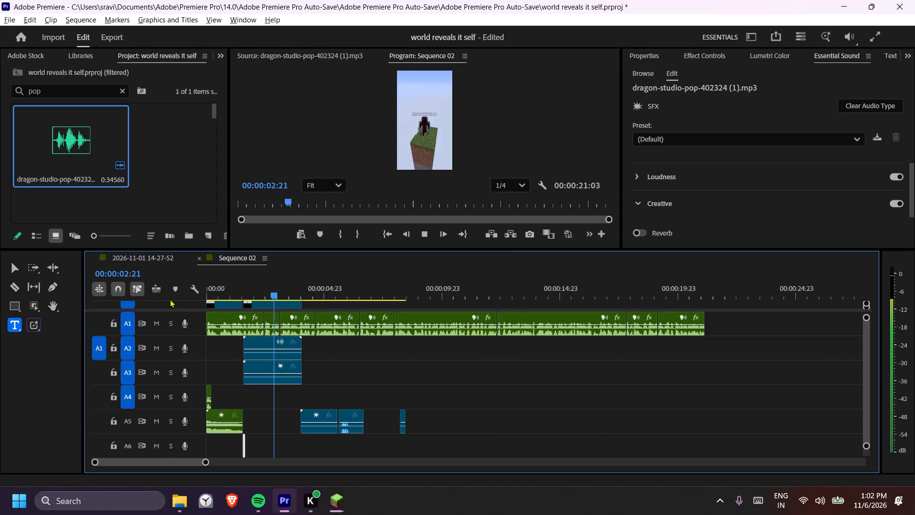
{"action": "key", "text": "space"}
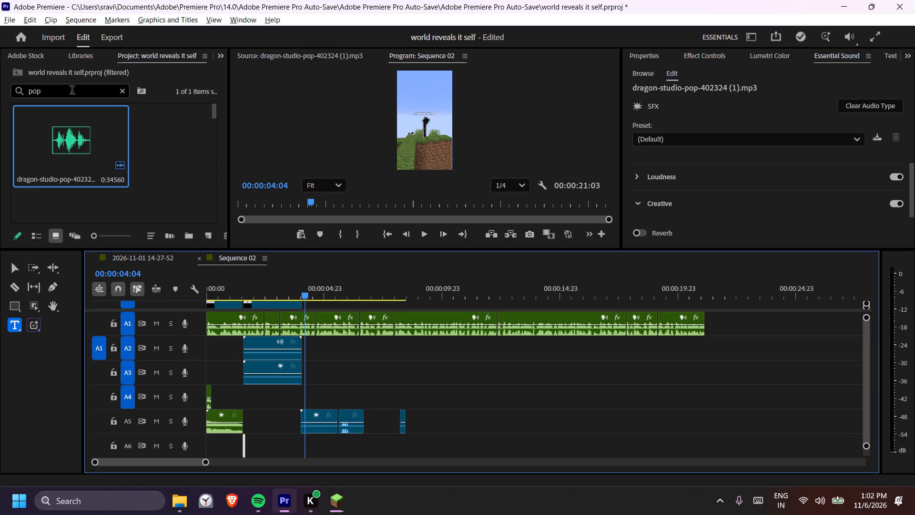
Search the project media for "whoosh" and place the dragon-studio-simple-whoosh sound on A6 at about 00:00:03:03.
{"action": "left_click", "coordinate": [120, 86]}
{"action": "left_click", "coordinate": [118, 89]}
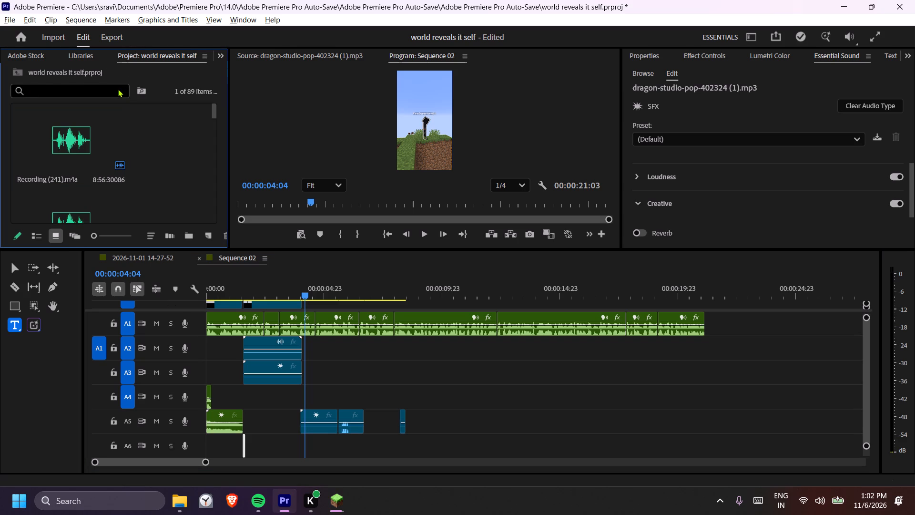
{"action": "left_click", "coordinate": [72, 94]}
{"action": "type", "text": "whoss"}
{"action": "key", "text": "BackSpace"}
{"action": "key", "text": "BackSpace"}
{"action": "type", "text": "osh"}
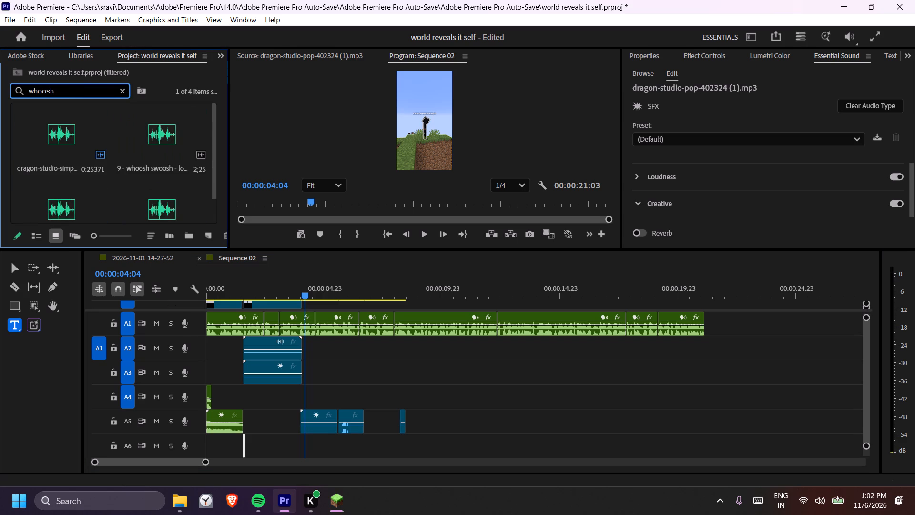
{"action": "scroll", "coordinate": [88, 169], "scroll_direction": "down", "scroll_amount": 2}
{"action": "scroll", "coordinate": [88, 171], "scroll_direction": "up", "scroll_amount": 1}
{"action": "left_click_drag", "start_coordinate": [56, 159], "coordinate": [72, 175]}
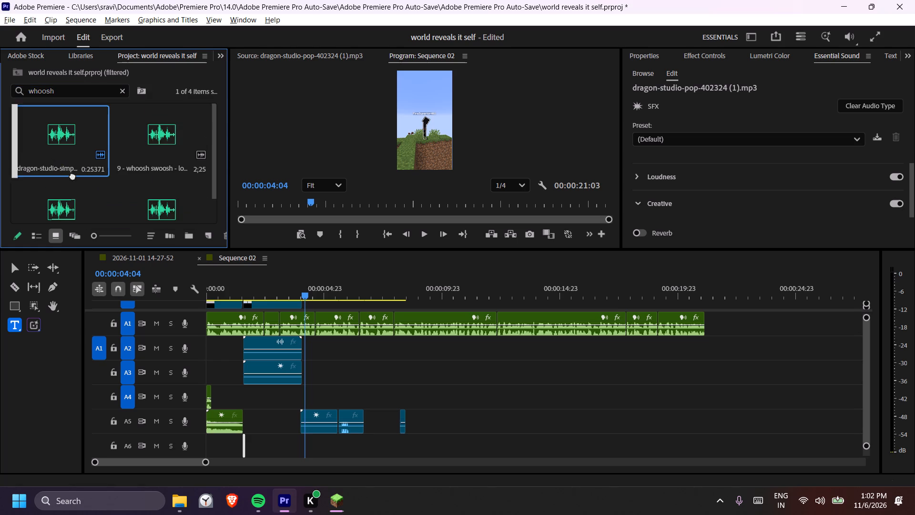
{"action": "left_click_drag", "start_coordinate": [72, 175], "coordinate": [281, 448]}
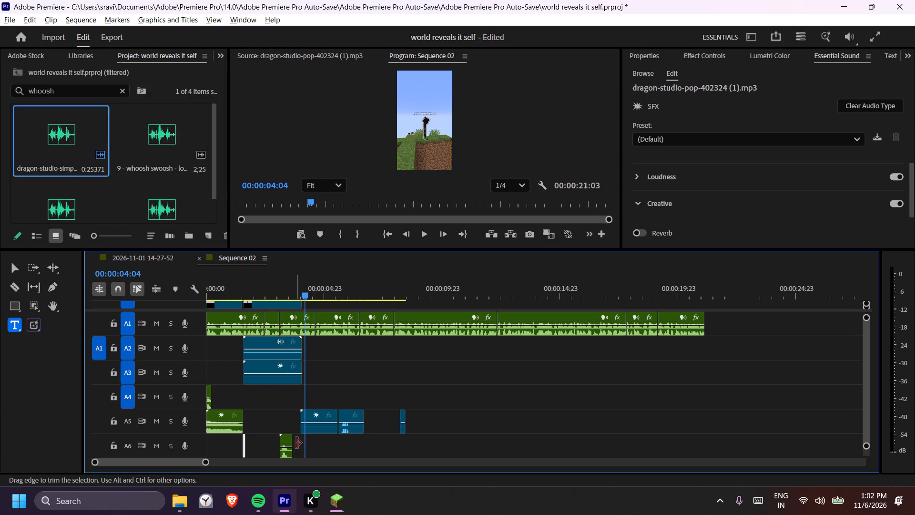
Play the whoosh, and move its clip on A6 to start at about 00:00:03:21, just before the footage cut.
{"action": "left_click", "coordinate": [276, 287]}
{"action": "key", "text": "space"}
{"action": "key", "text": "space"}
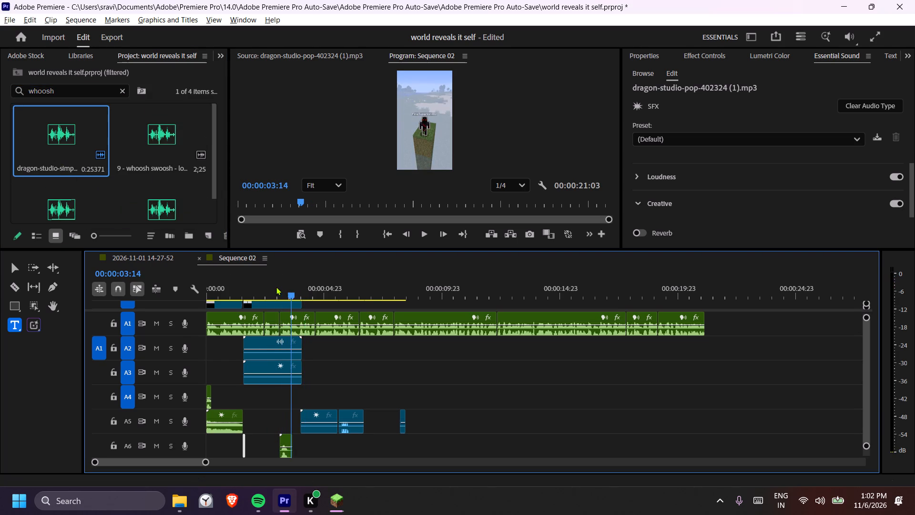
{"action": "type", "text": "=="}
{"action": "left_click_drag", "start_coordinate": [508, 434], "coordinate": [585, 439]}
{"action": "scroll", "coordinate": [508, 434], "scroll_direction": "up", "scroll_amount": 1}
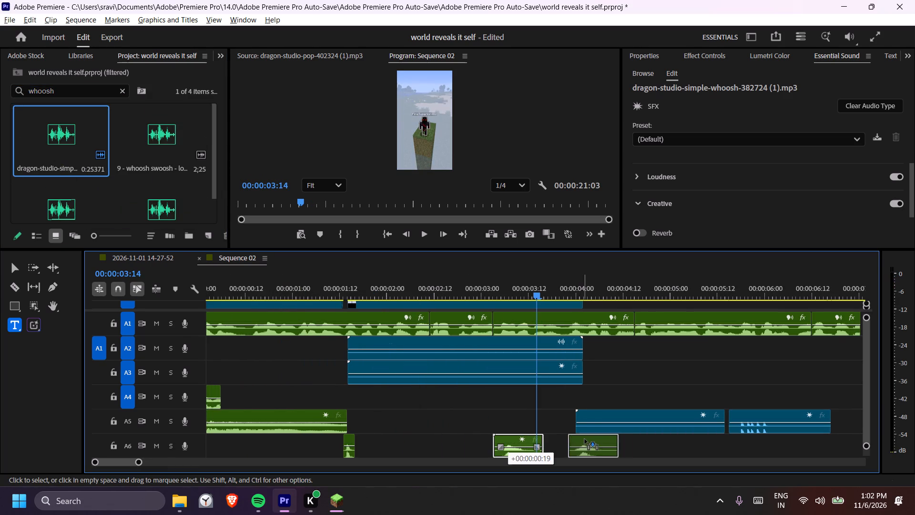
{"action": "left_click_drag", "start_coordinate": [585, 439], "coordinate": [586, 439]}
{"action": "left_click_drag", "start_coordinate": [592, 442], "coordinate": [581, 442]}
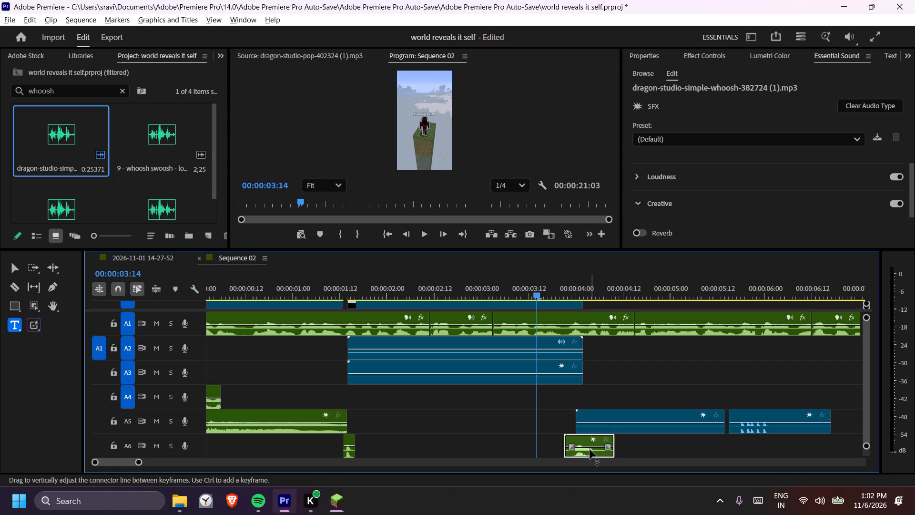
Raise the whoosh clip's volume on A6 to about 3.2 dB and play the section back.
{"action": "left_click", "coordinate": [590, 449]}
{"action": "key", "text": "space"}
{"action": "scroll", "coordinate": [453, 375], "scroll_direction": "down", "scroll_amount": 5}
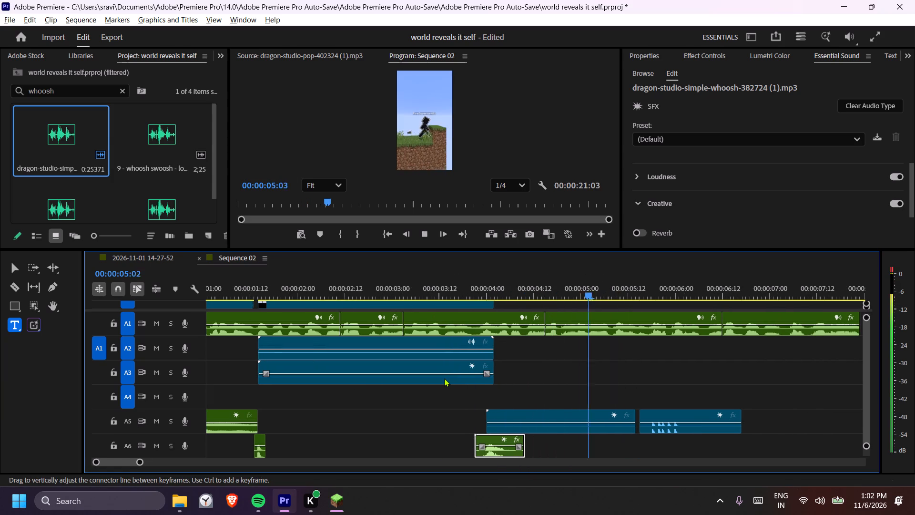
{"action": "key", "text": "space"}
{"action": "scroll", "coordinate": [444, 378], "scroll_direction": "down", "scroll_amount": 4}
Switch to Minecraft and open the folder containing the finished 123.mp4 export.
{"action": "left_click", "coordinate": [348, 505]}
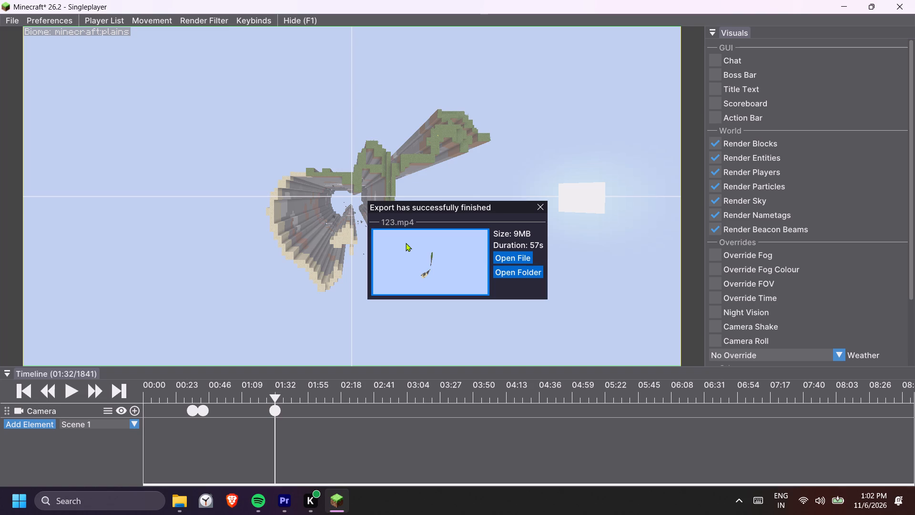
{"action": "left_click", "coordinate": [514, 276]}
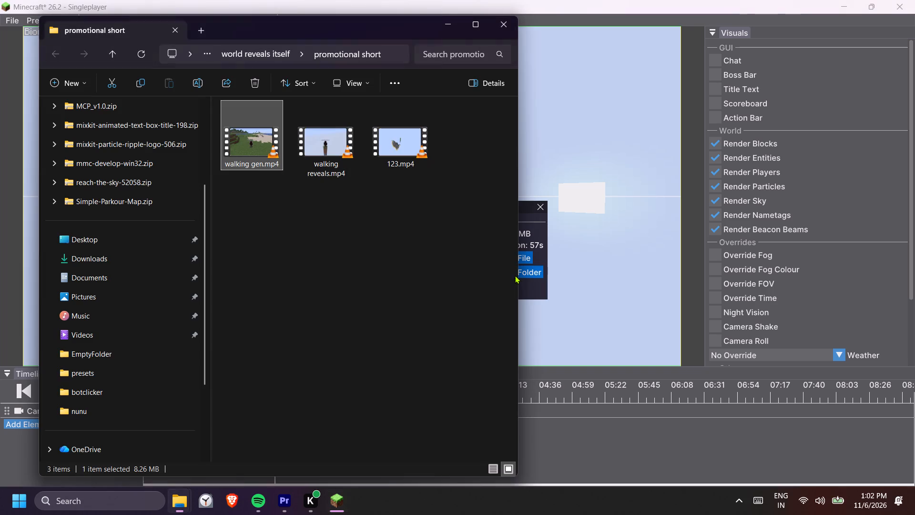
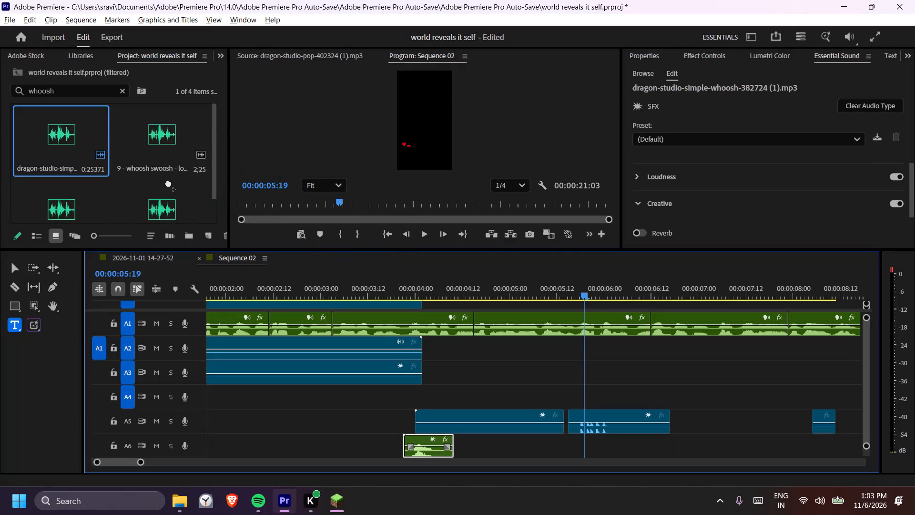
Clear the "whoosh" search from the project media and go to the last items in the bin.
{"action": "left_click", "coordinate": [122, 90]}
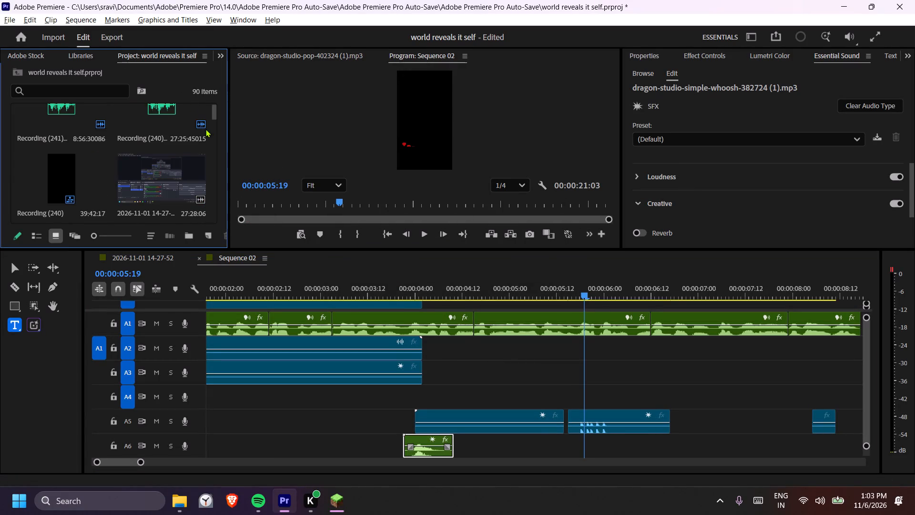
{"action": "left_click_drag", "start_coordinate": [213, 112], "coordinate": [225, 232]}
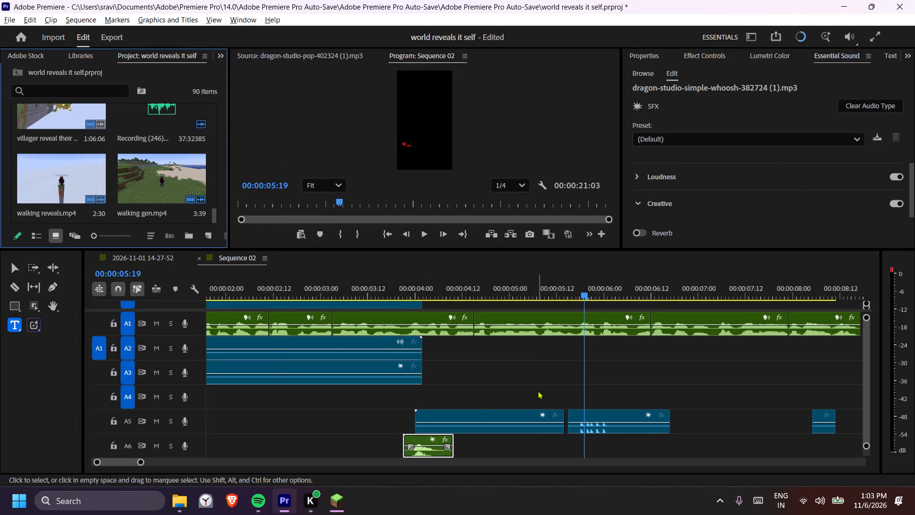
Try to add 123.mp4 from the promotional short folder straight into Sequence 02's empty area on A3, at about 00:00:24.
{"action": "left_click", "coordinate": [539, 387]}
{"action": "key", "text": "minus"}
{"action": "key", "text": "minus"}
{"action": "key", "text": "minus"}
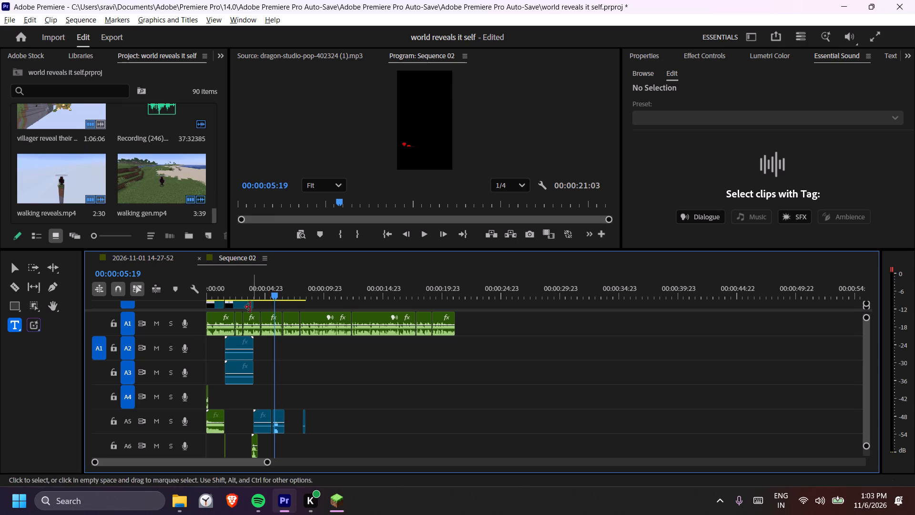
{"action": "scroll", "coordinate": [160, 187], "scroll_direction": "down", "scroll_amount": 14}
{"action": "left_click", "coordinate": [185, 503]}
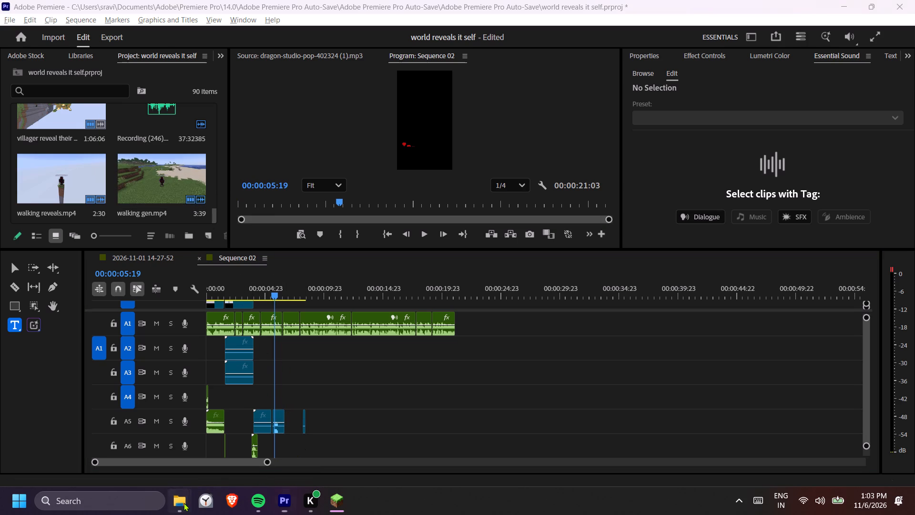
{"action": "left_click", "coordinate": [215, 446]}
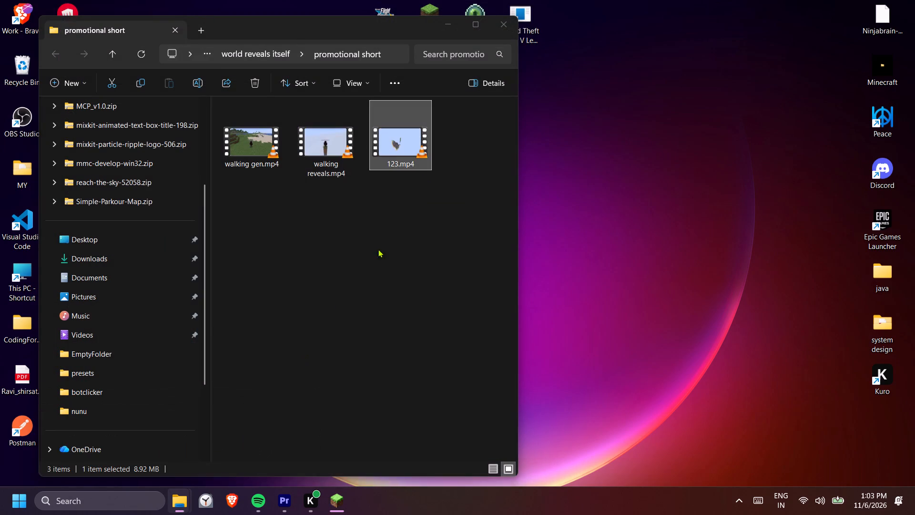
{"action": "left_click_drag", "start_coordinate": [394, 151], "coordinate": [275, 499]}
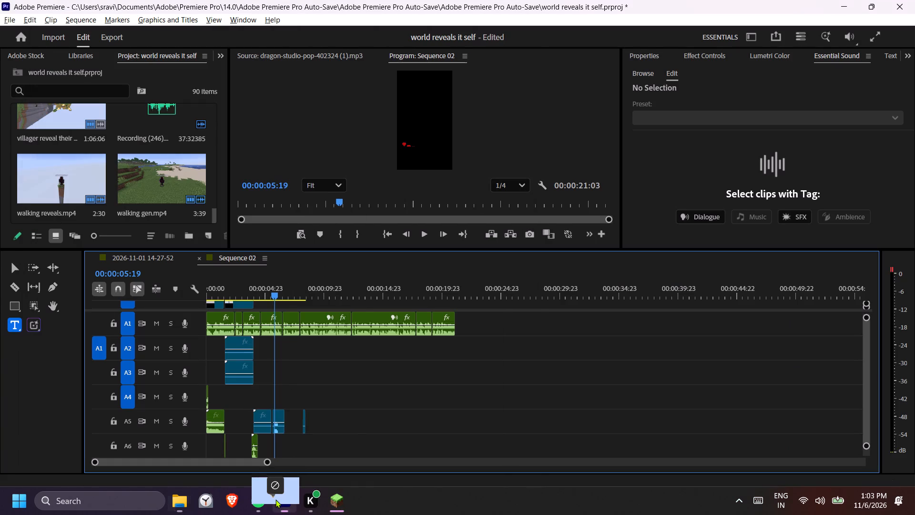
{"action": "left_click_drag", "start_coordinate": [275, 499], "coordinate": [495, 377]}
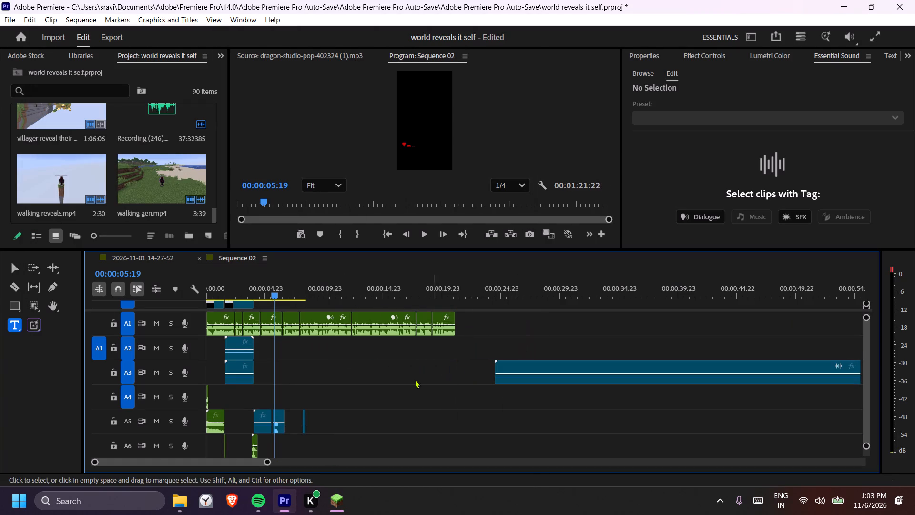
Shrink the video and audio track heights in Sequence 02 so tracks V1 to V9 and A1 to A6 fit together.
{"action": "left_click_drag", "start_coordinate": [184, 311], "coordinate": [205, 464]}
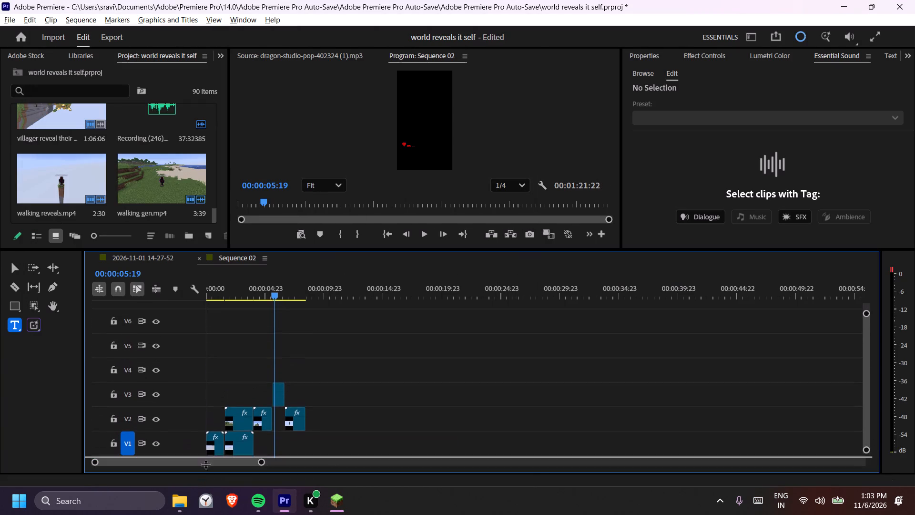
{"action": "left_click_drag", "start_coordinate": [205, 464], "coordinate": [248, 406]}
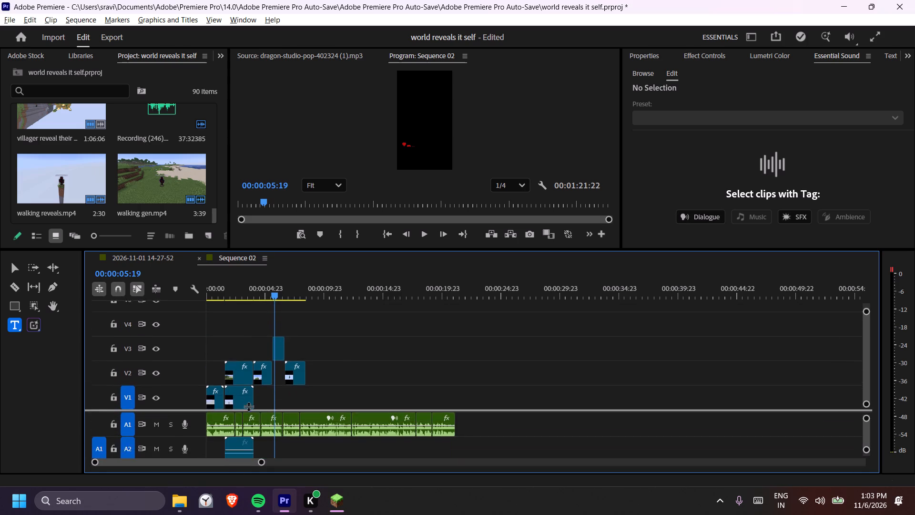
{"action": "left_click_drag", "start_coordinate": [248, 406], "coordinate": [250, 394]}
{"action": "scroll", "coordinate": [392, 364], "scroll_direction": "down", "scroll_amount": 2, "text": "ctrl"}
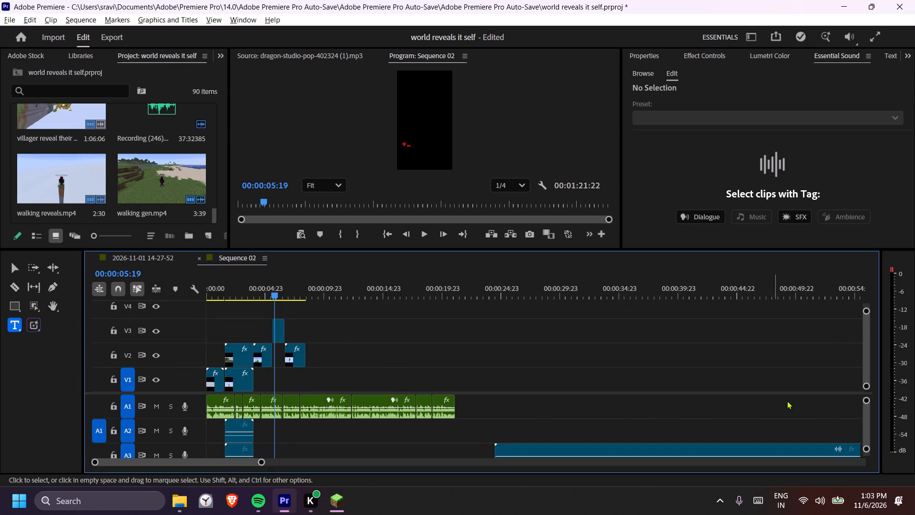
{"action": "left_click_drag", "start_coordinate": [865, 400], "coordinate": [867, 388]}
{"action": "left_click_drag", "start_coordinate": [865, 444], "coordinate": [868, 459]}
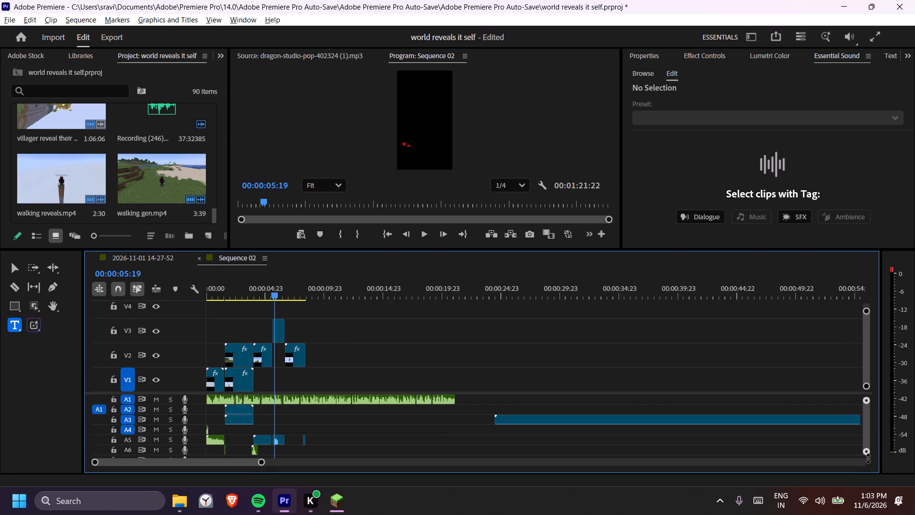
{"action": "left_click_drag", "start_coordinate": [868, 459], "coordinate": [870, 465]}
{"action": "left_click_drag", "start_coordinate": [864, 388], "coordinate": [870, 412]}
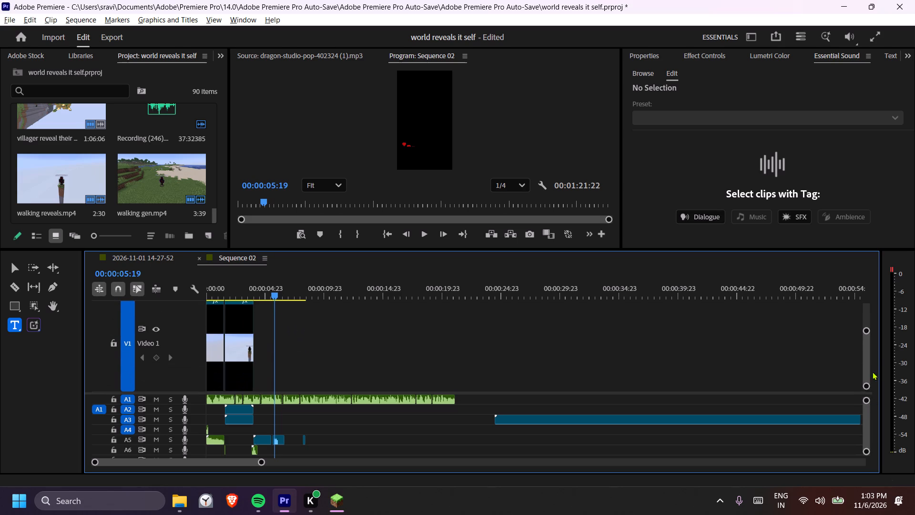
{"action": "left_click_drag", "start_coordinate": [865, 332], "coordinate": [865, 305]}
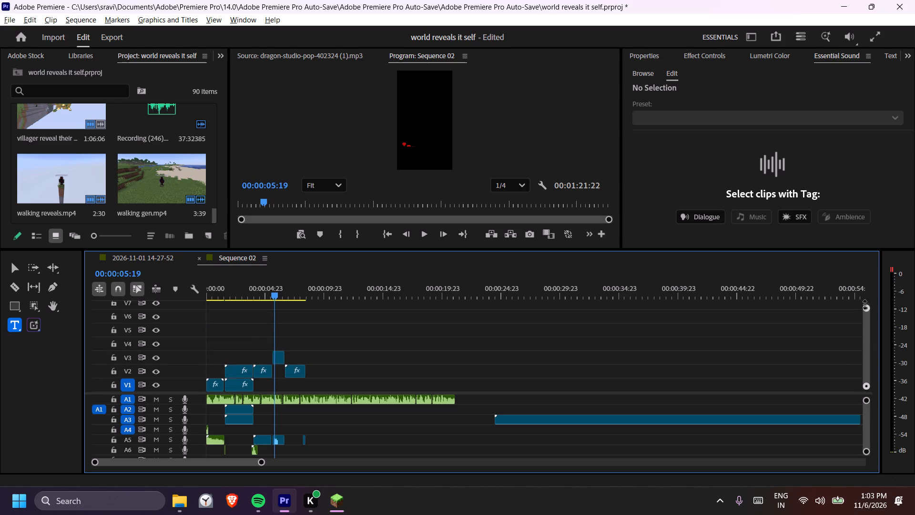
{"action": "left_click_drag", "start_coordinate": [865, 305], "coordinate": [865, 288]}
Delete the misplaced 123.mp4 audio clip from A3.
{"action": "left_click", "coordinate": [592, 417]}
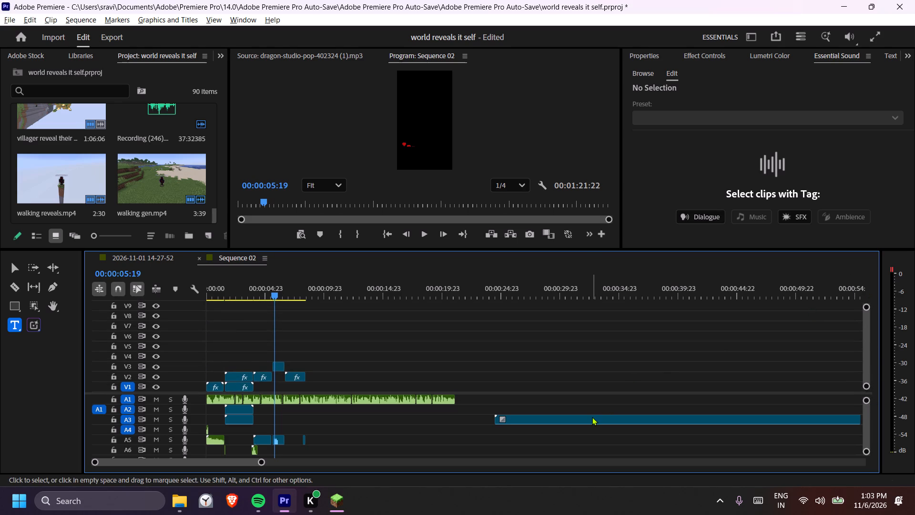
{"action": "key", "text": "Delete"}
Import 123.mp4 from the promotional short folder into the project media.
{"action": "left_click", "coordinate": [179, 501]}
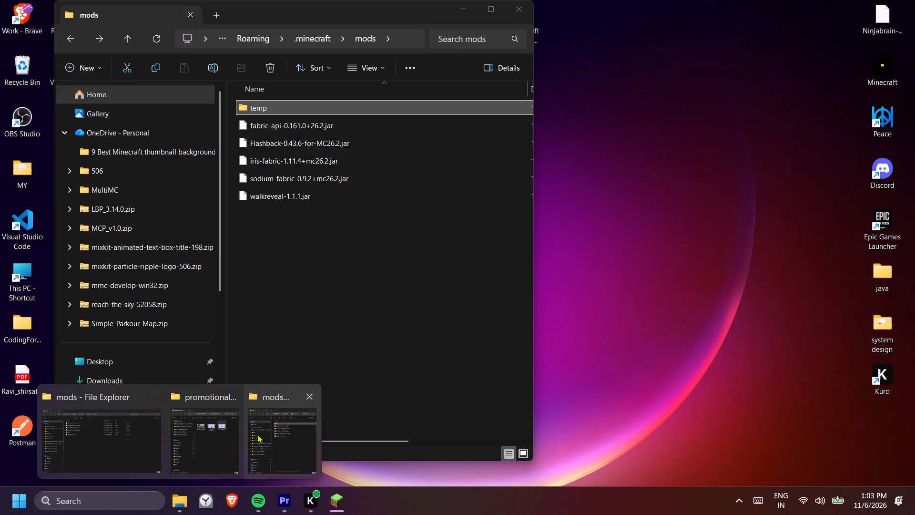
{"action": "left_click", "coordinate": [219, 434]}
{"action": "left_click_drag", "start_coordinate": [381, 153], "coordinate": [470, 222]}
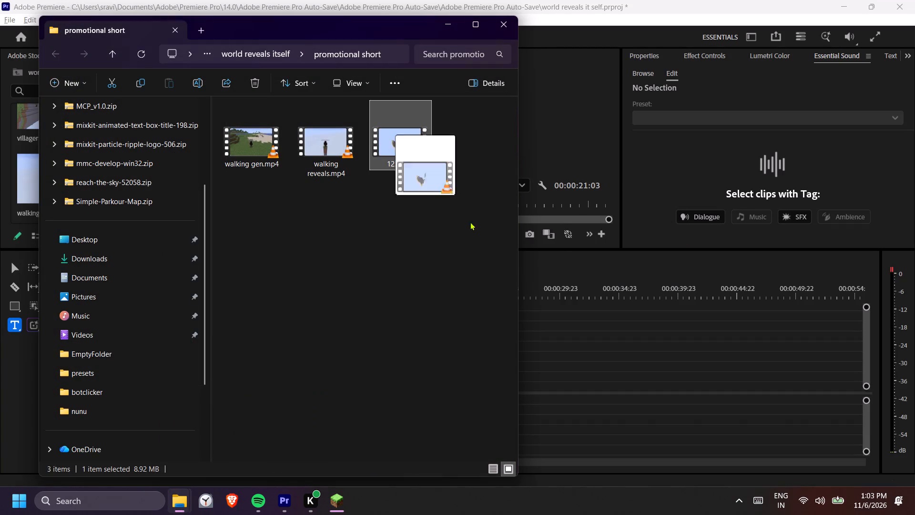
{"action": "left_click_drag", "start_coordinate": [470, 222], "coordinate": [274, 488]}
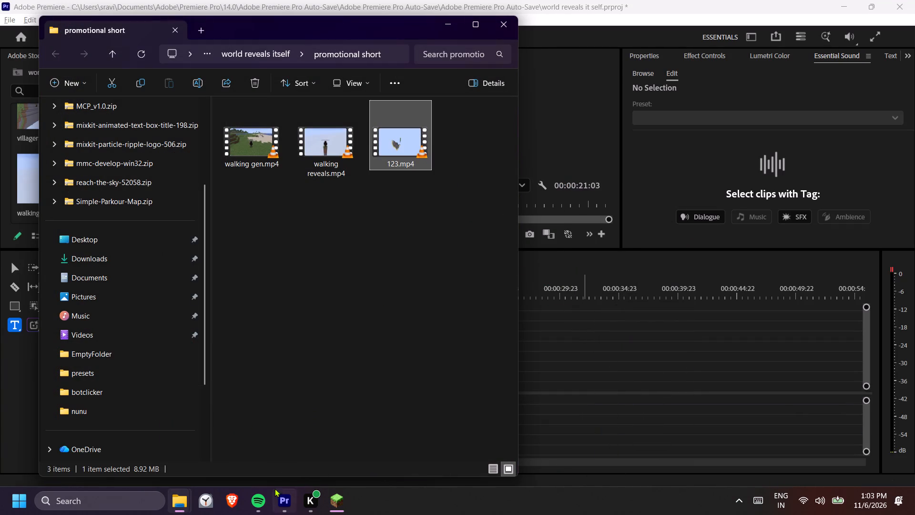
{"action": "left_click_drag", "start_coordinate": [274, 488], "coordinate": [353, 362]}
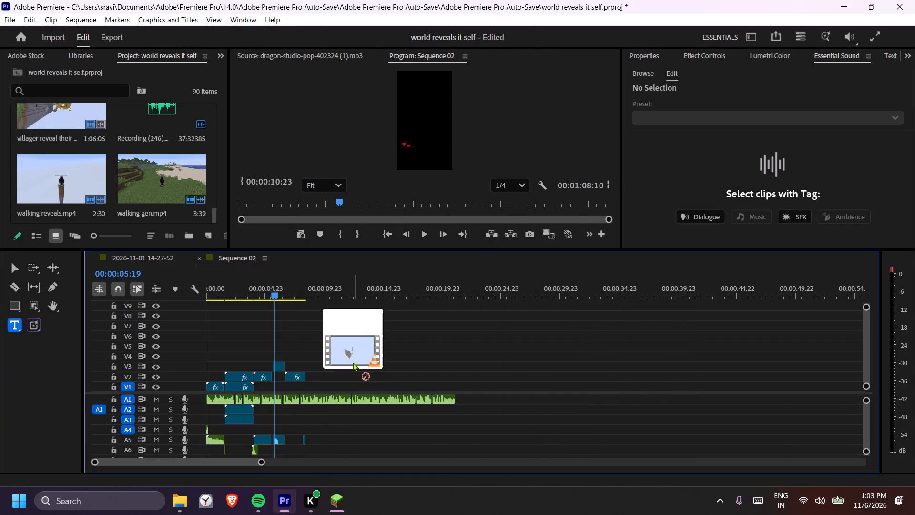
{"action": "left_click_drag", "start_coordinate": [353, 362], "coordinate": [346, 356]}
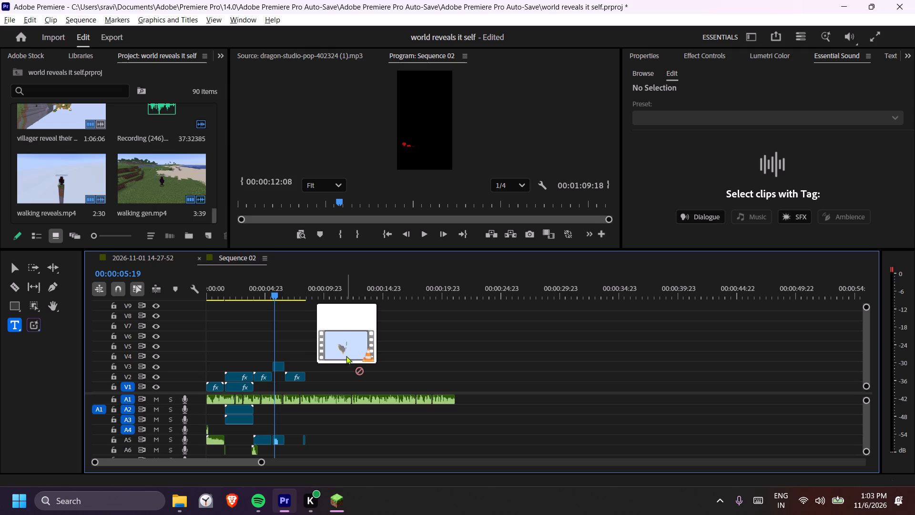
{"action": "left_click_drag", "start_coordinate": [346, 356], "coordinate": [198, 203]}
Place 123.mp4 from the project media on V1 and A2, starting at the playhead at 00:00:05:19.
{"action": "left_click_drag", "start_coordinate": [95, 192], "coordinate": [294, 330]}
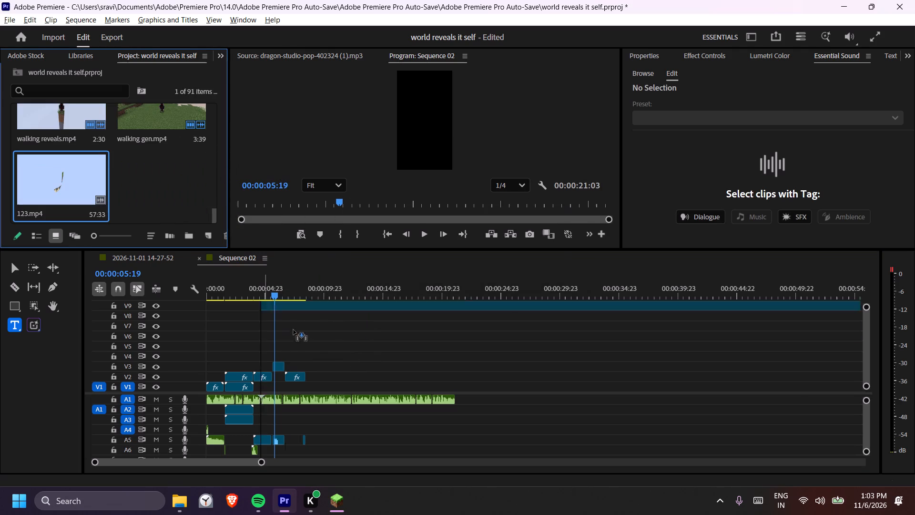
{"action": "left_click_drag", "start_coordinate": [294, 330], "coordinate": [313, 384]}
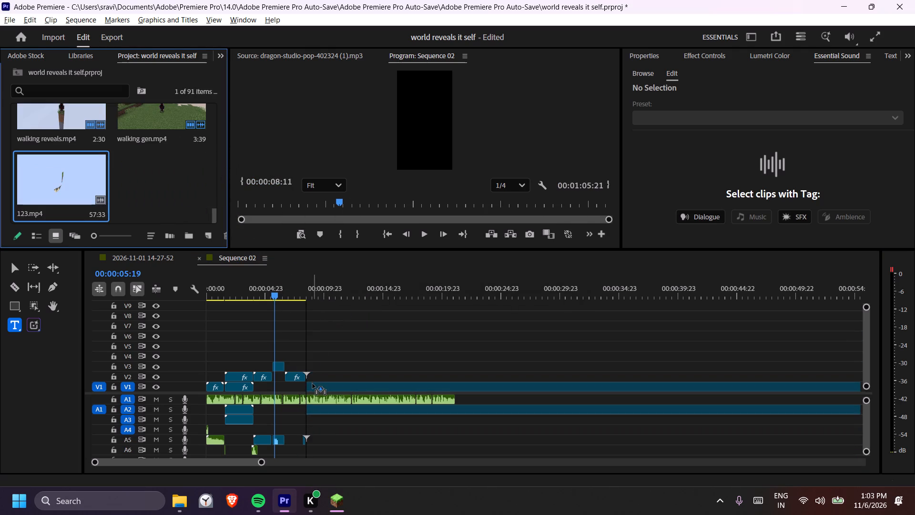
{"action": "left_click_drag", "start_coordinate": [313, 384], "coordinate": [277, 388]}
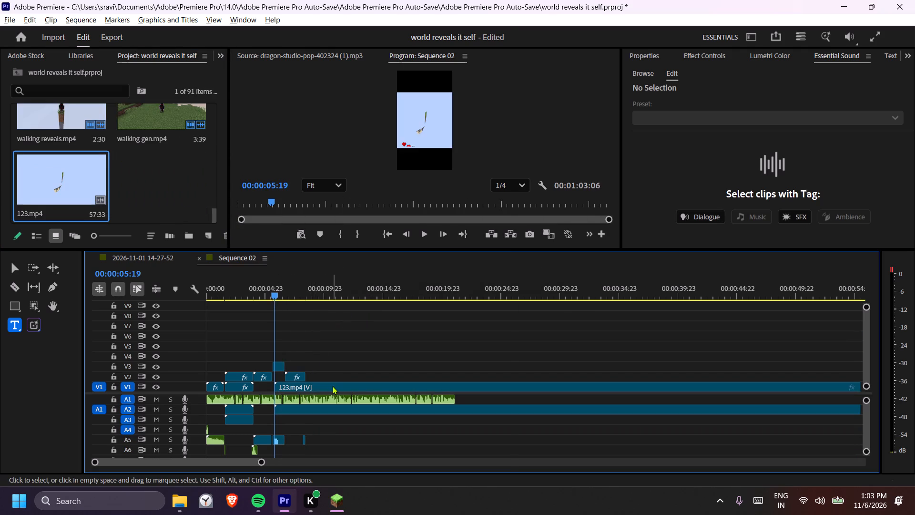
Set the 123.mp4 clip's speed to 1250% and briefly play from just before it.
{"action": "left_click", "coordinate": [332, 386]}
{"action": "right_click", "coordinate": [332, 386]}
{"action": "left_click", "coordinate": [389, 340]}
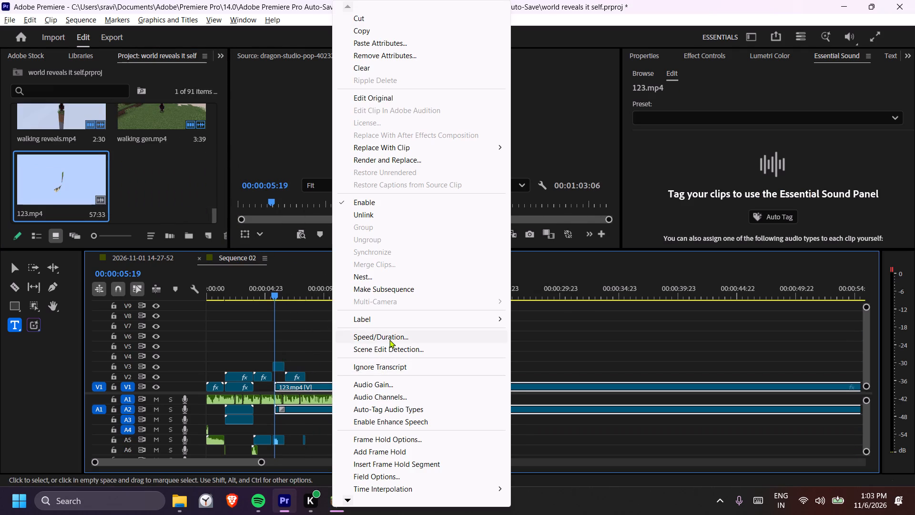
{"action": "key", "text": "BackSpace"}
{"action": "type", "text": "1250"}
{"action": "key", "text": "Return"}
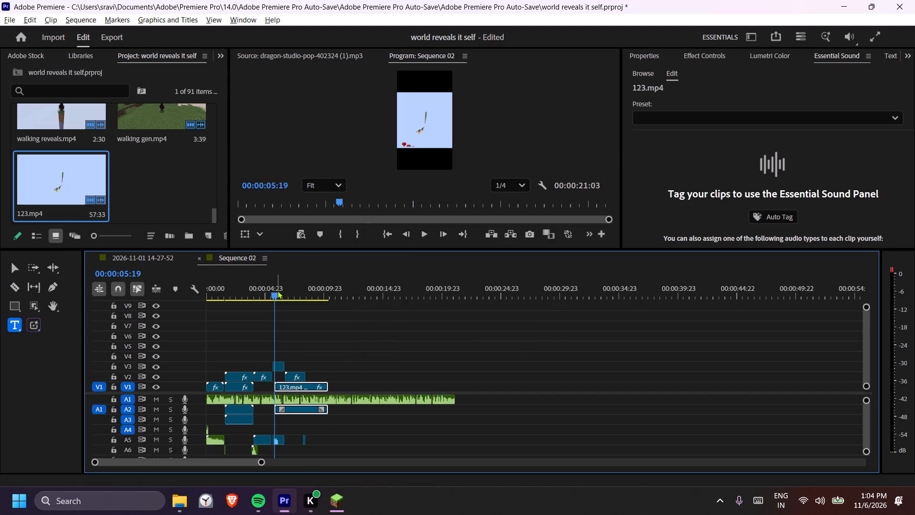
{"action": "left_click_drag", "start_coordinate": [273, 290], "coordinate": [265, 290]}
{"action": "key", "text": "space"}
{"action": "key", "text": "space"}
Set the 123.mp4 clip's Scale to 178 and play the section back through the clip.
{"action": "left_click", "coordinate": [302, 385]}
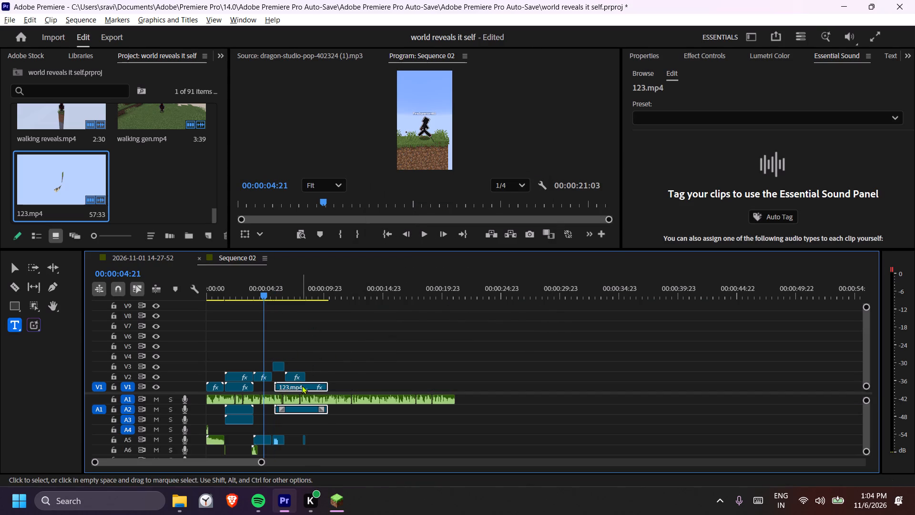
{"action": "left_click", "coordinate": [713, 53]}
{"action": "left_click", "coordinate": [717, 143]}
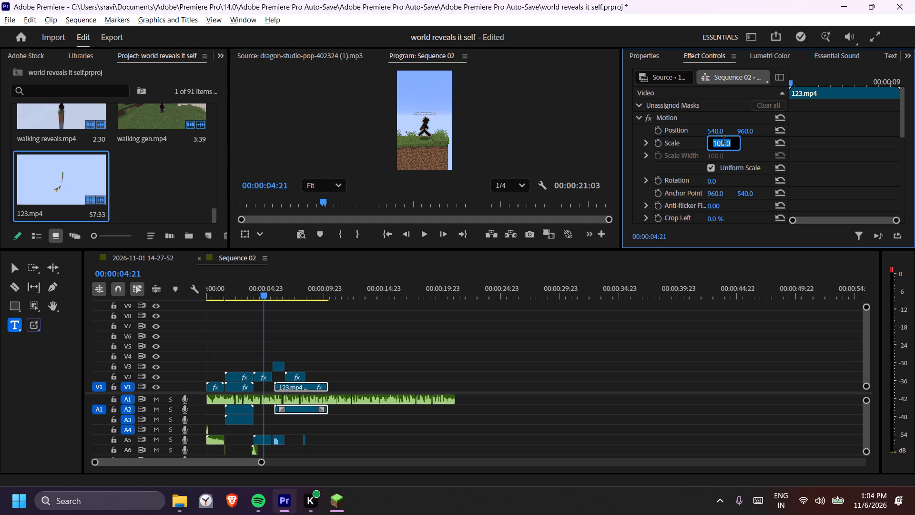
{"action": "key", "text": "ctrl+a"}
{"action": "key", "text": "BackSpace"}
{"action": "type", "text": "178"}
{"action": "key", "text": "Return"}
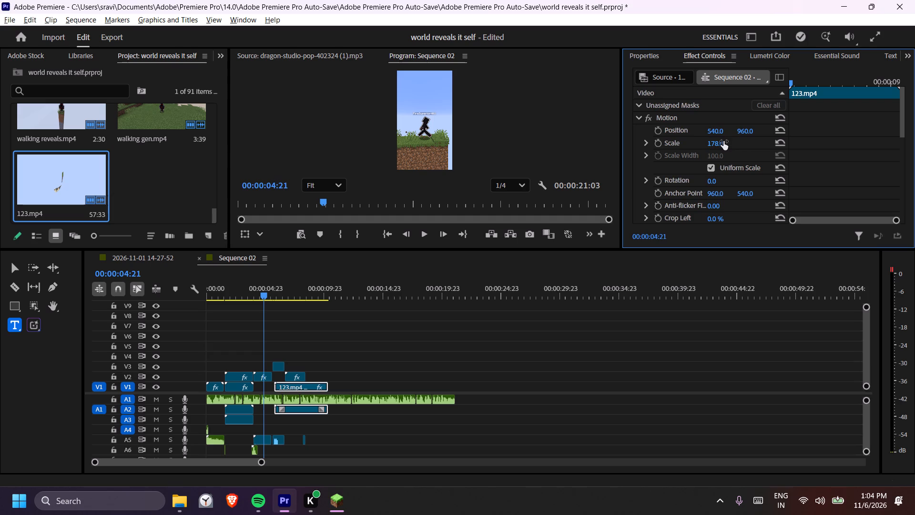
{"action": "left_click", "coordinate": [251, 293]}
{"action": "key", "text": "space"}
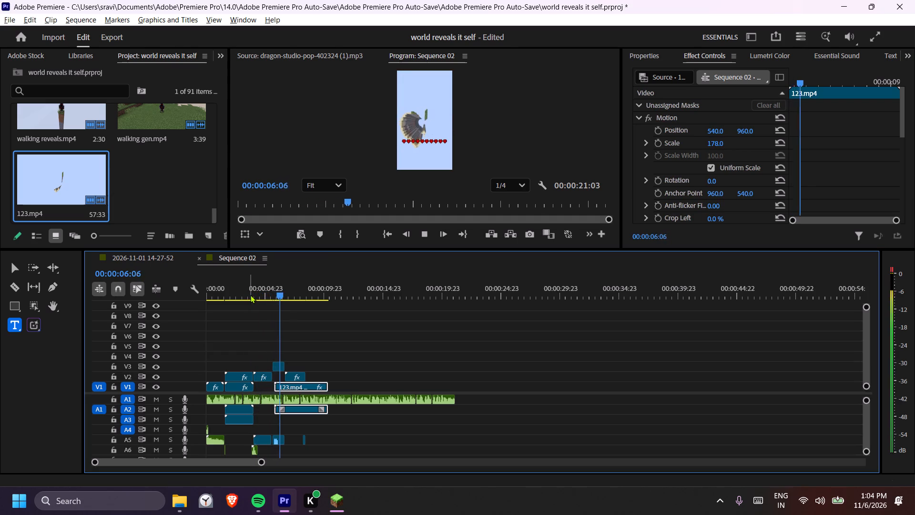
{"action": "key", "text": "space"}
{"action": "key", "text": "space"}
{"action": "key", "text": "space"}
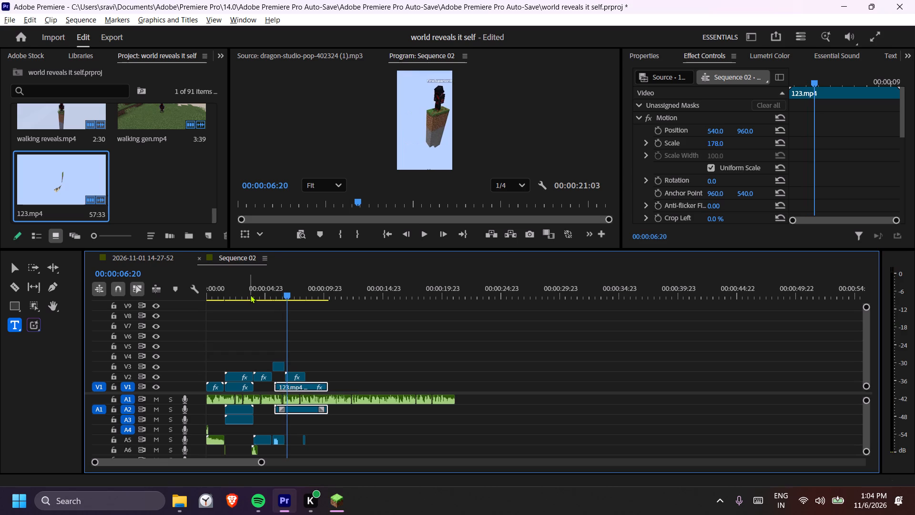
{"action": "key", "text": "space"}
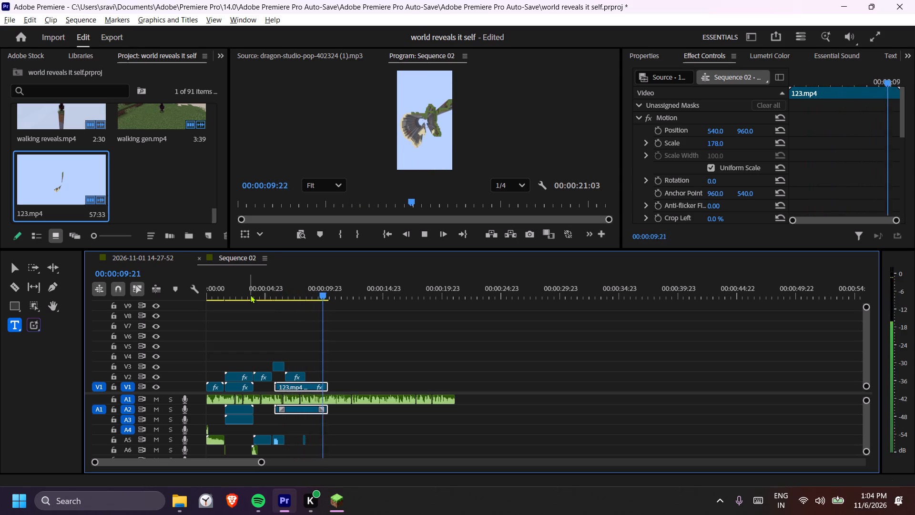
{"action": "key", "text": "space"}
Split 123.mp4 on V1 at about 00:00:08:09, where the V2 clip ends, and delete the remainder with its audio.
{"action": "left_click", "coordinate": [308, 286]}
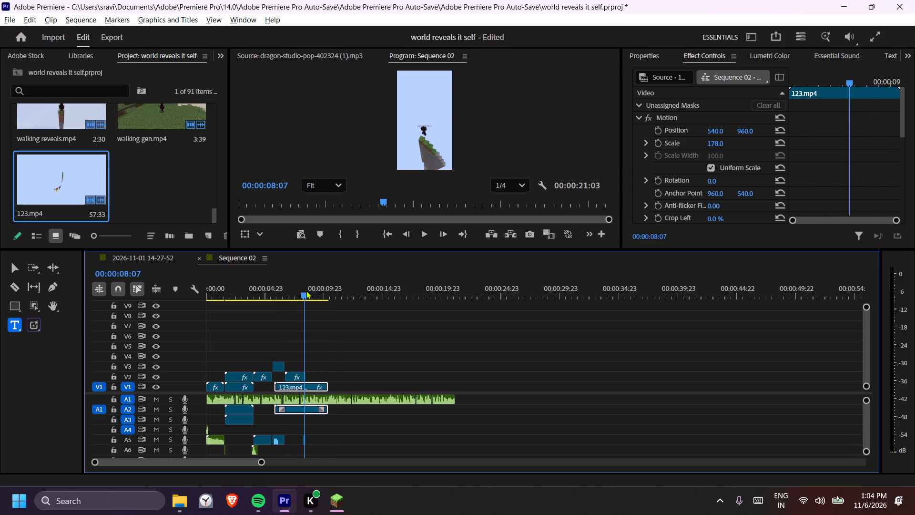
{"action": "left_click", "coordinate": [306, 290]}
{"action": "key", "text": "c"}
{"action": "left_click", "coordinate": [308, 385]}
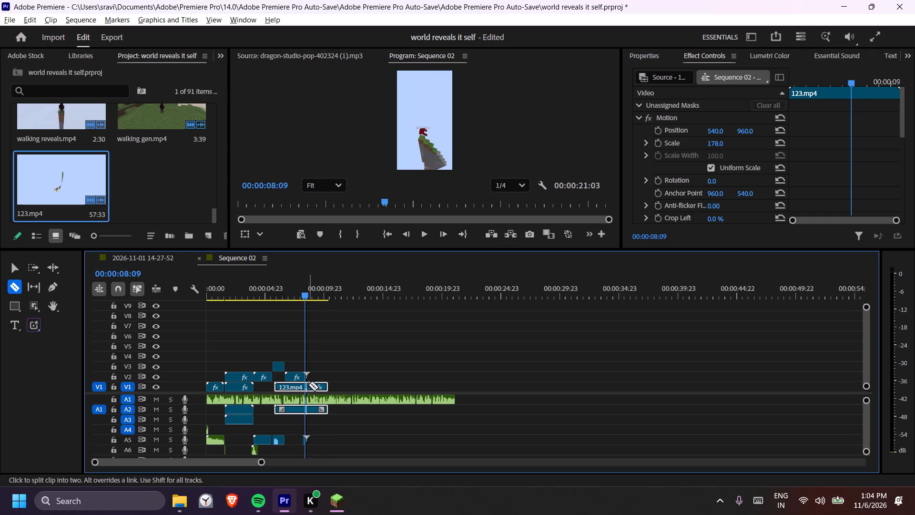
{"action": "key", "text": "t"}
{"action": "left_click", "coordinate": [314, 387]}
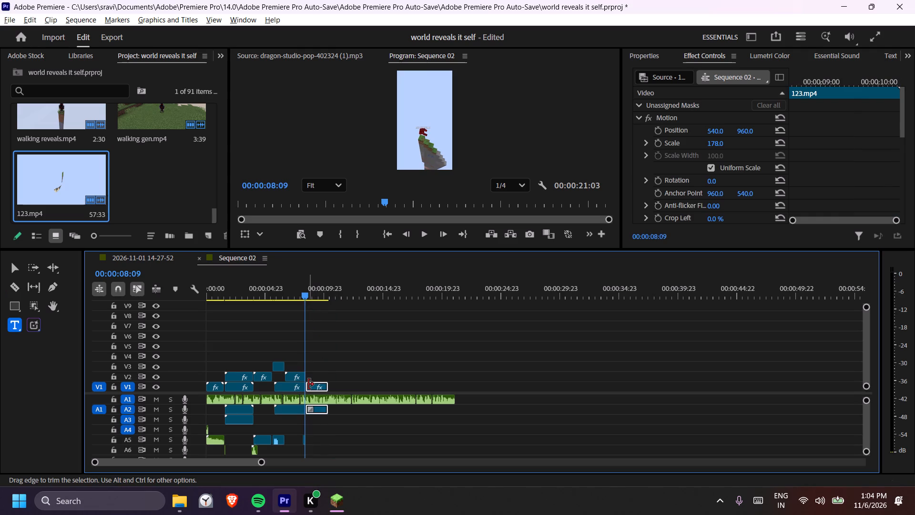
{"action": "key", "text": "Delete"}
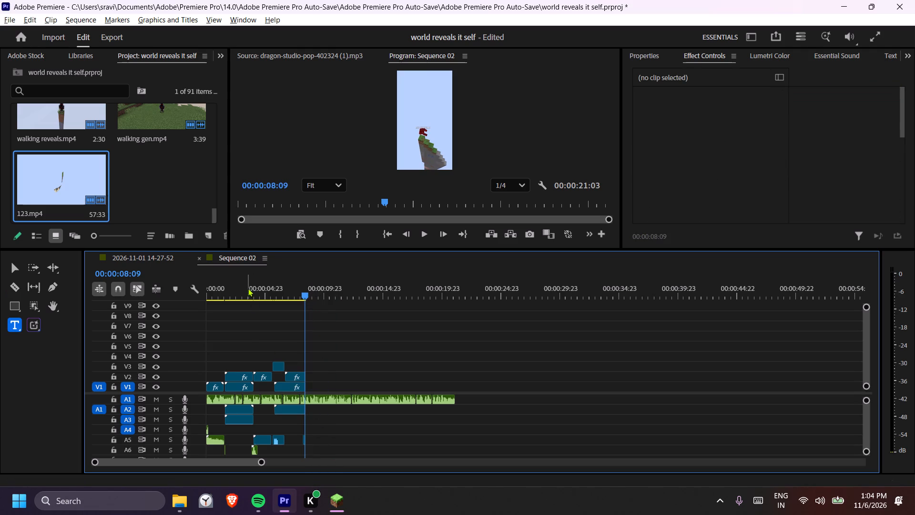
Play Sequence 02 from about 00:00:04 into the start of the 123.mp4 clip, and return the playhead to 00:00:05:18.
{"action": "left_click", "coordinate": [253, 283]}
{"action": "key", "text": "space"}
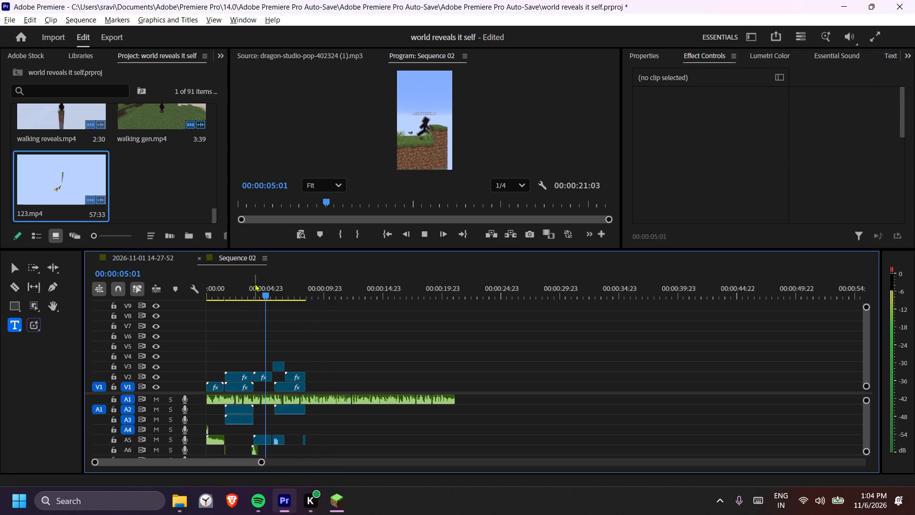
{"action": "key", "text": "space"}
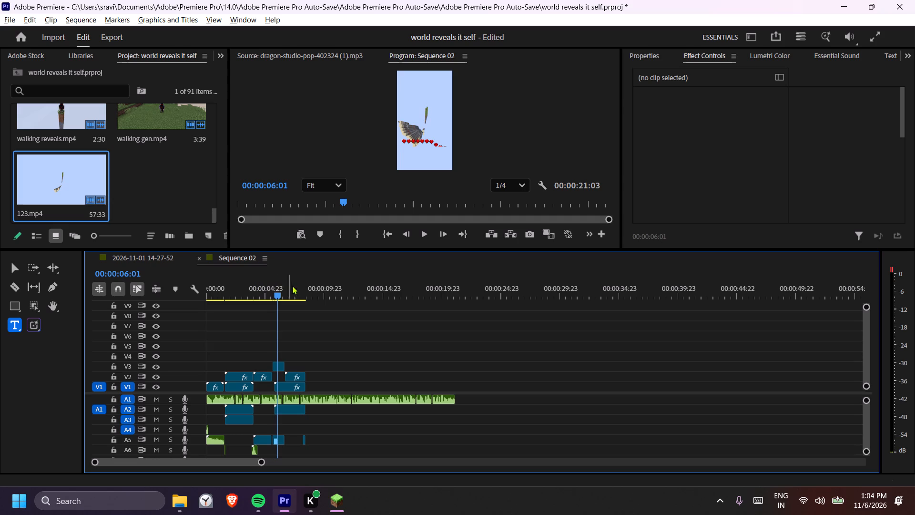
{"action": "left_click_drag", "start_coordinate": [283, 294], "coordinate": [275, 296]}
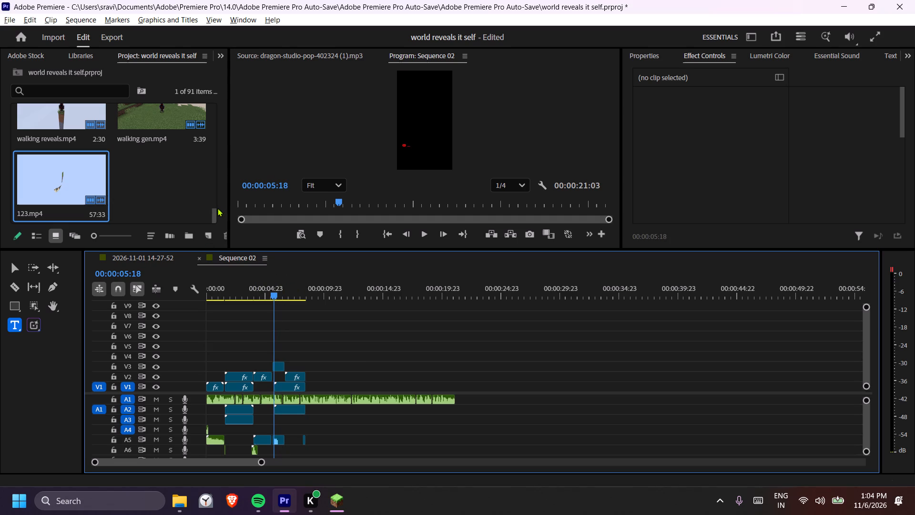
Switch the world reveals it self project to read-only mode without saving its changes, and try to save the project.
{"action": "left_click", "coordinate": [15, 236]}
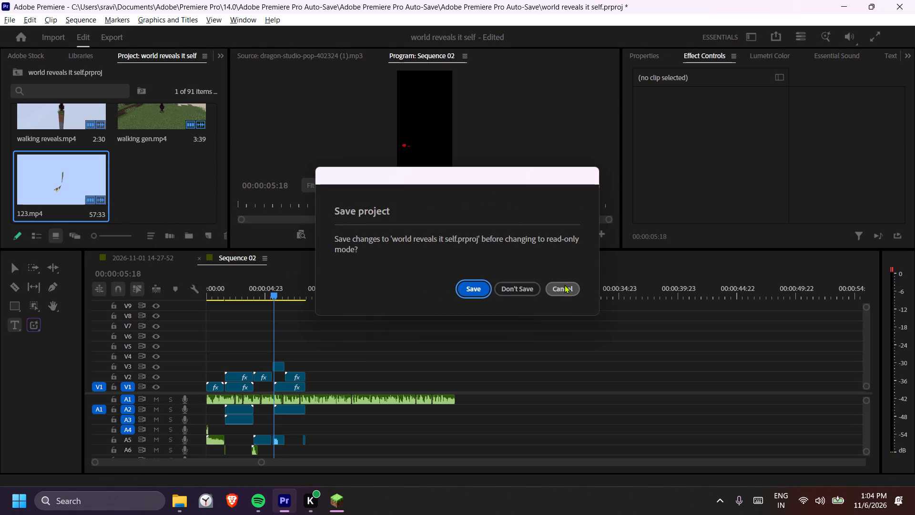
{"action": "left_click", "coordinate": [519, 288]}
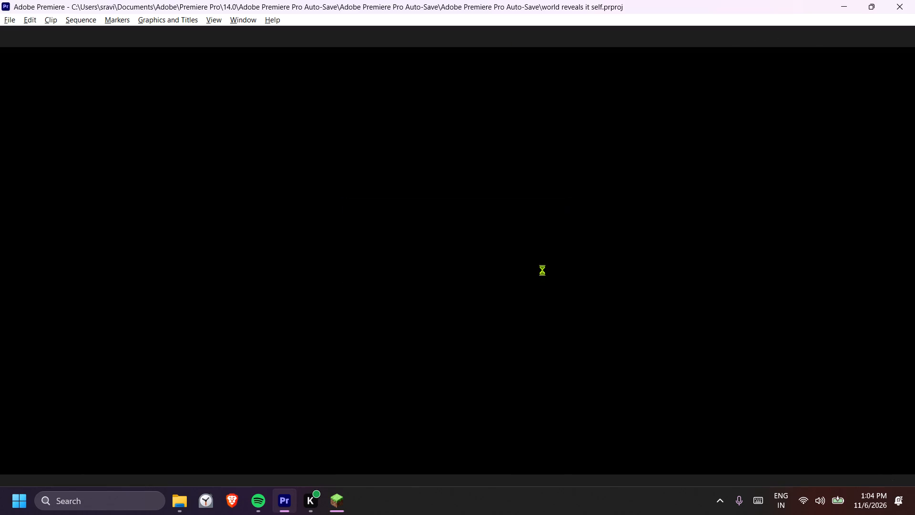
{"action": "key", "text": "ctrl+s"}
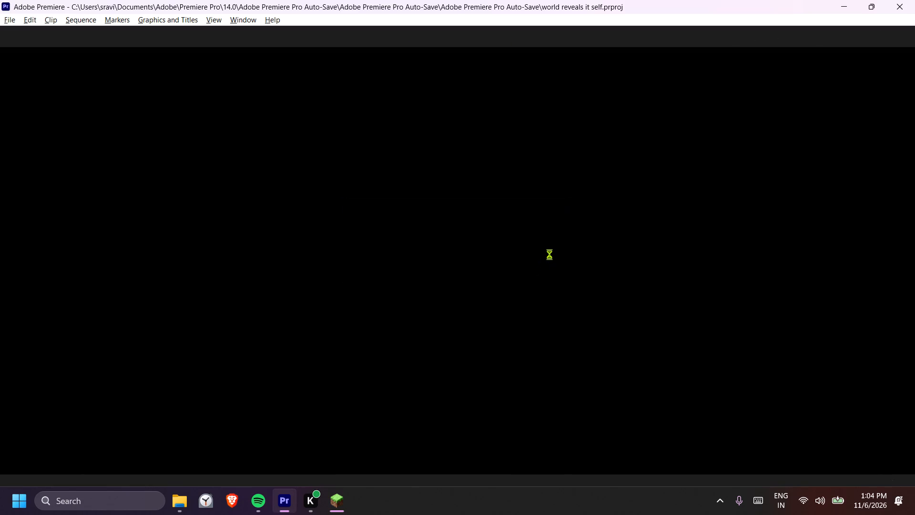
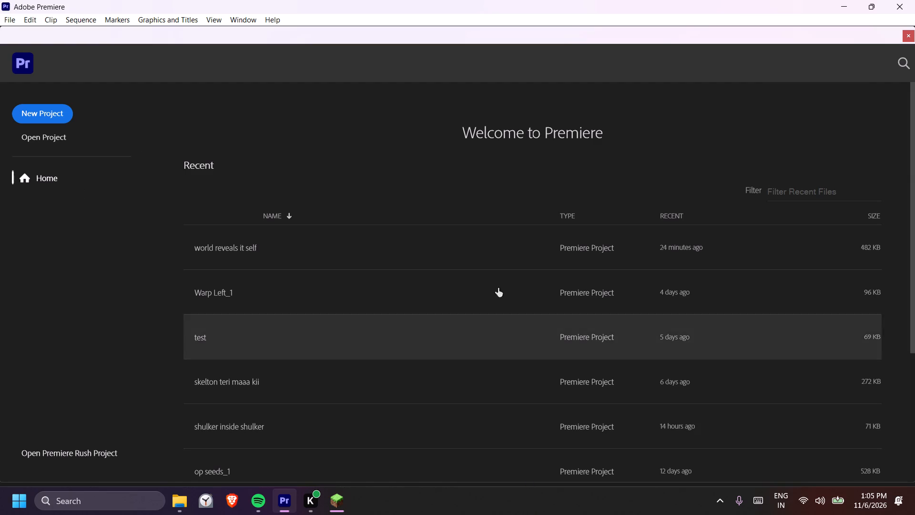
Reopen the recent project named world reveals it self.
{"action": "left_click", "coordinate": [403, 238]}
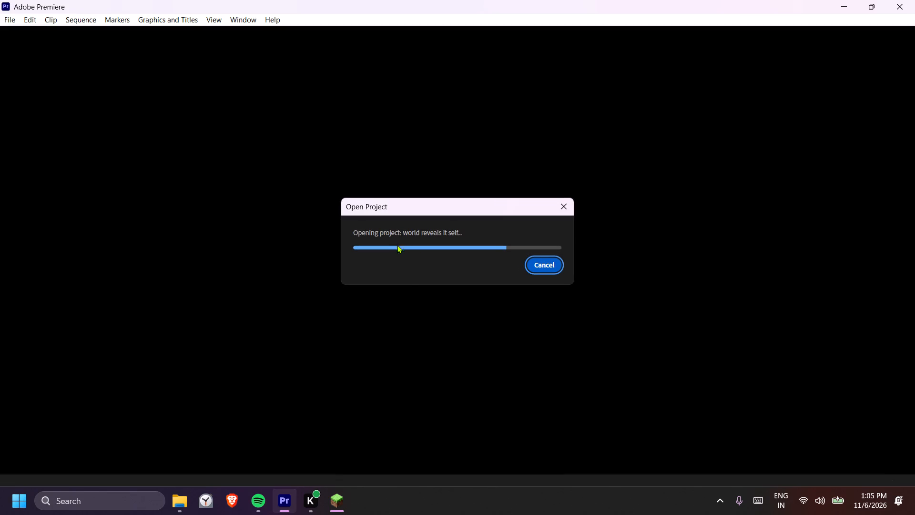